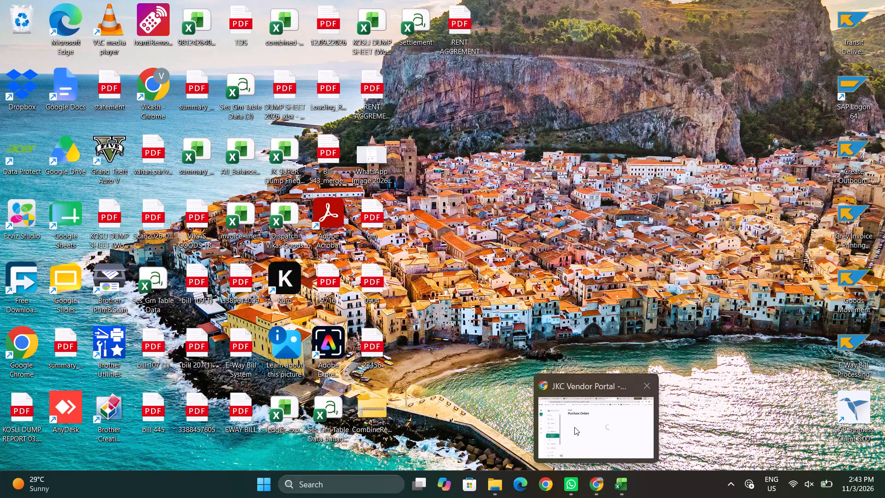
Switch to the JKC Vendor Portal in Chrome and go to the purchase order's GRN/SES section.
{"action": "left_click", "coordinate": [574, 427]}
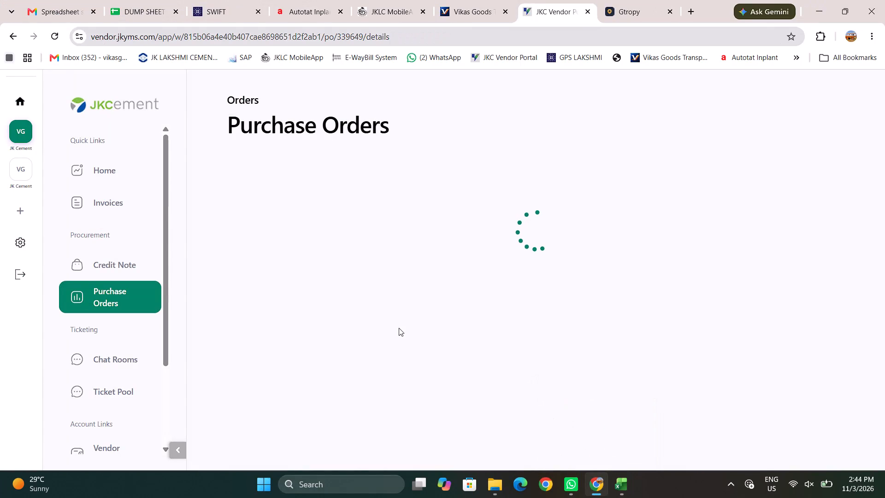
{"action": "scroll", "coordinate": [399, 328], "scroll_direction": "down", "scroll_amount": 2}
{"action": "scroll", "coordinate": [448, 393], "scroll_direction": "down", "scroll_amount": 4}
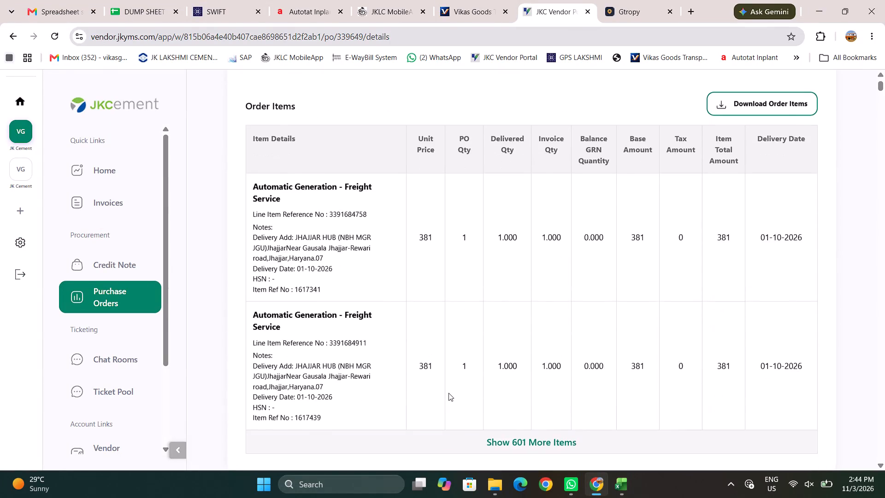
{"action": "scroll", "coordinate": [448, 393], "scroll_direction": "down", "scroll_amount": 4}
{"action": "scroll", "coordinate": [501, 444], "scroll_direction": "down", "scroll_amount": 5}
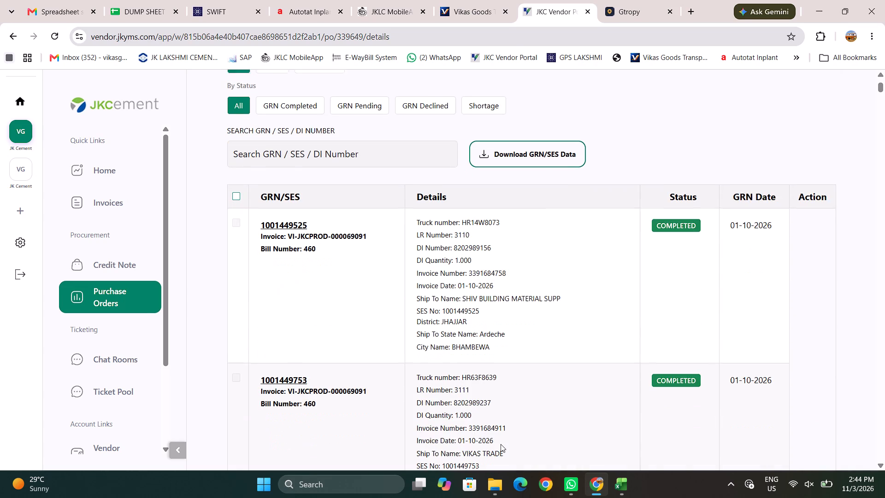
{"action": "scroll", "coordinate": [501, 444], "scroll_direction": "down", "scroll_amount": 2}
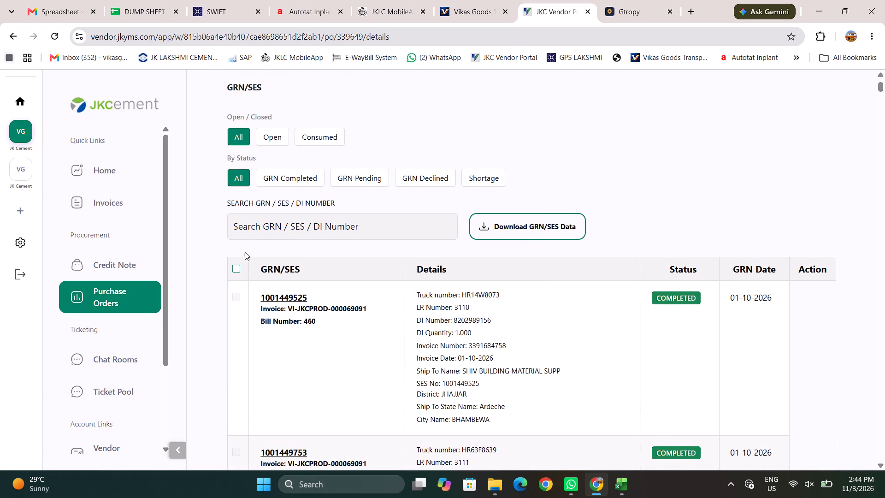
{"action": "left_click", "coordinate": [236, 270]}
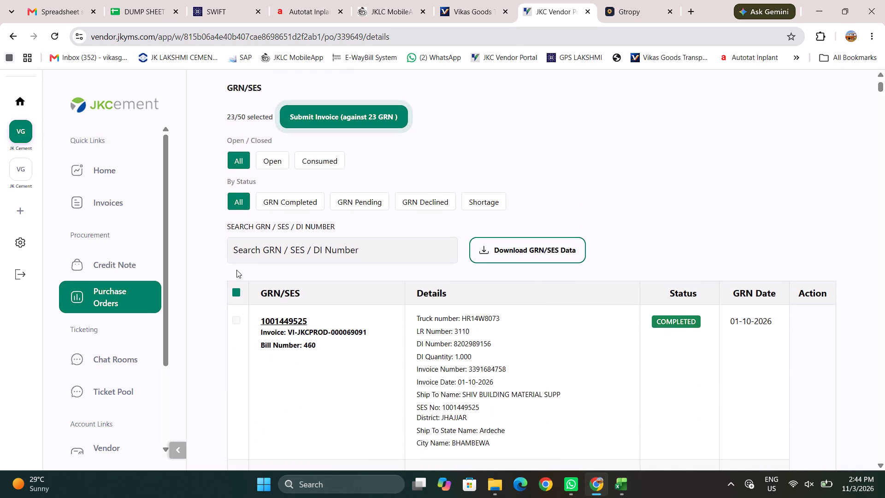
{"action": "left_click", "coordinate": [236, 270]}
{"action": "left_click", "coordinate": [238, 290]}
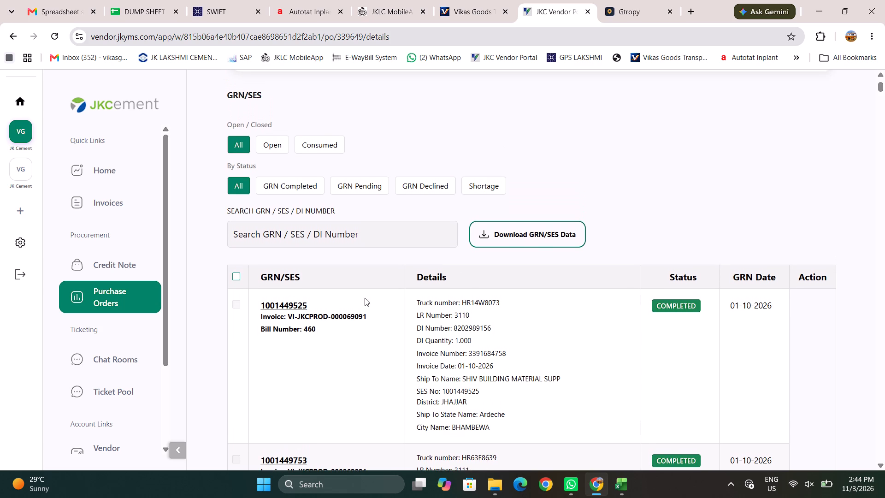
Download the GRN/SES data and save the CSV file to the Desktop as "jhajjar fright october".
{"action": "left_click", "coordinate": [518, 232]}
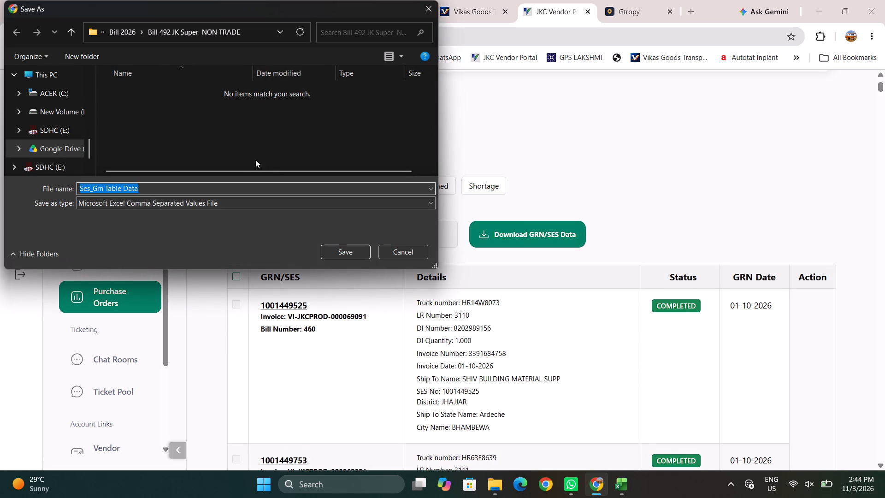
{"action": "scroll", "coordinate": [54, 134], "scroll_direction": "up", "scroll_amount": 4}
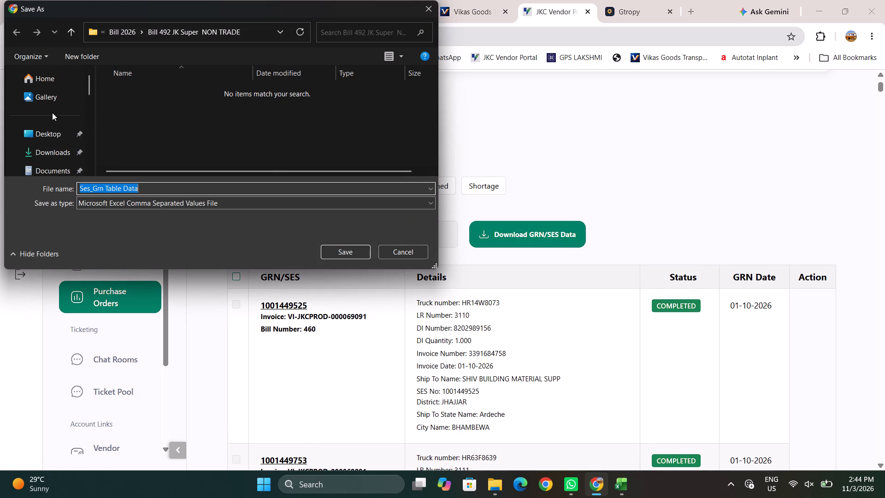
{"action": "left_click", "coordinate": [57, 141]}
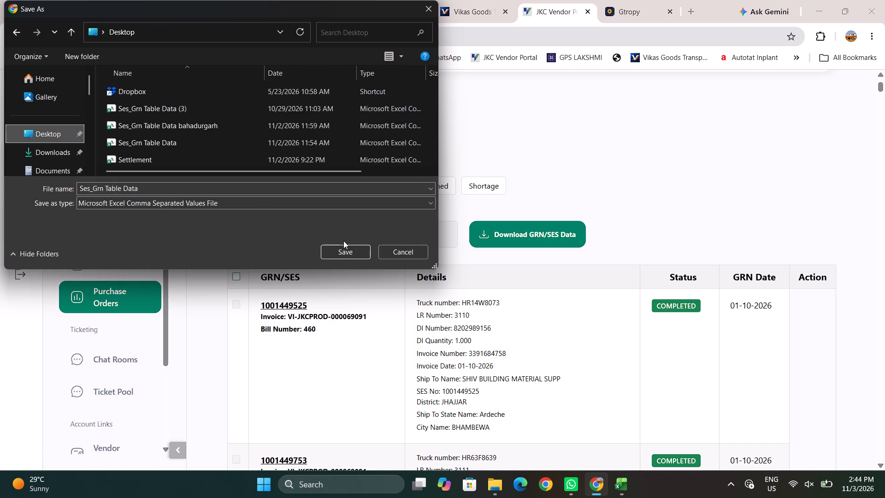
{"action": "left_click", "coordinate": [348, 253]}
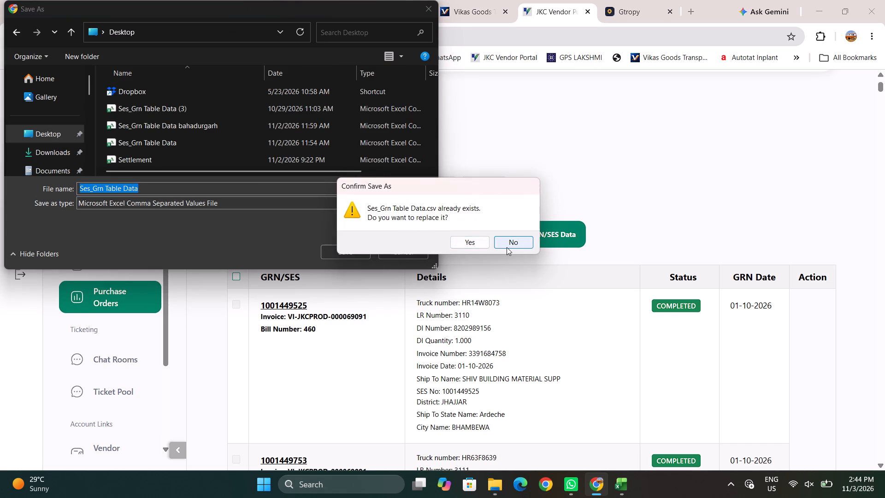
{"action": "left_click", "coordinate": [507, 247]}
{"action": "left_click", "coordinate": [208, 189]}
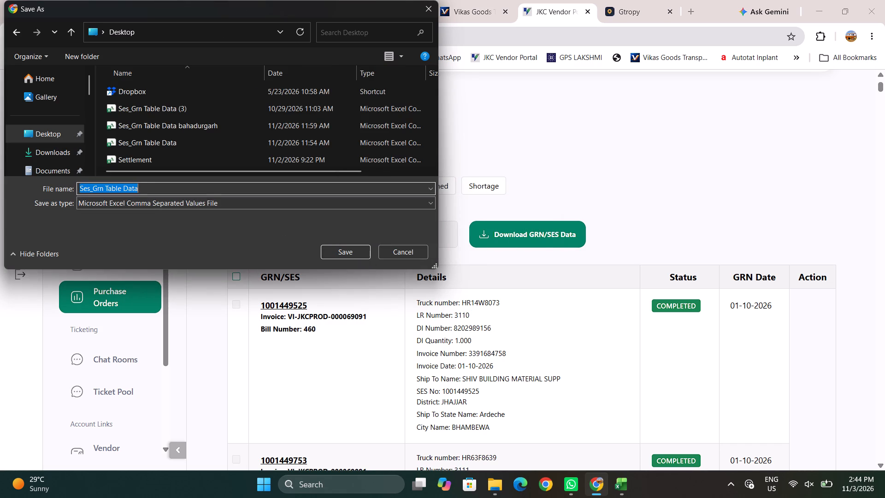
{"action": "key", "text": "space"}
{"action": "type", "text": "jhajjar fright october"}
{"action": "key", "text": "Return"}
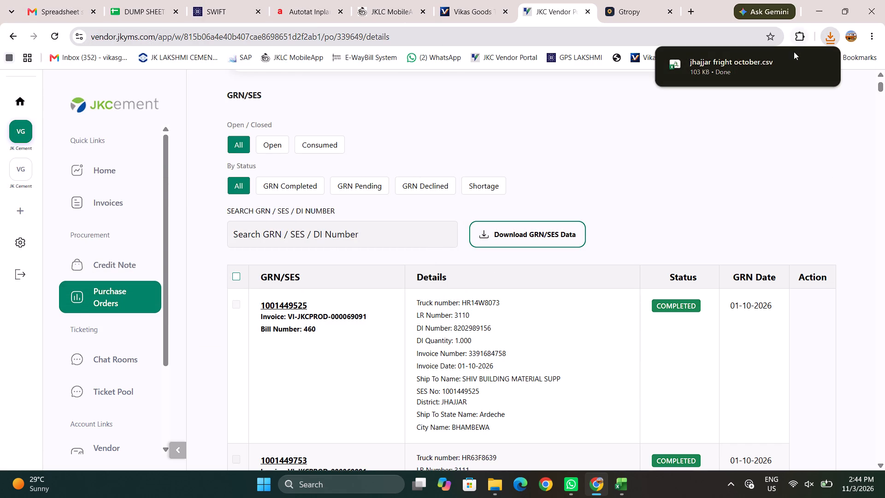
Show the downloaded "jhajjar fright october" file in its Desktop folder.
{"action": "left_click", "coordinate": [799, 58]}
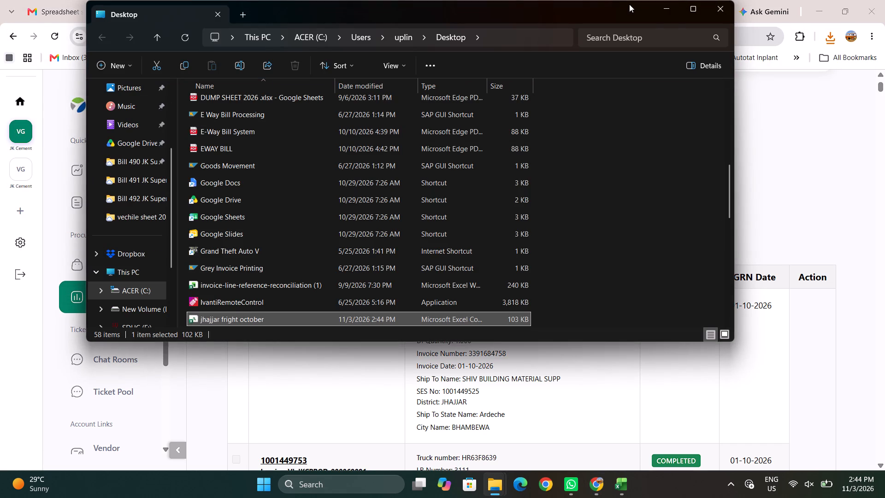
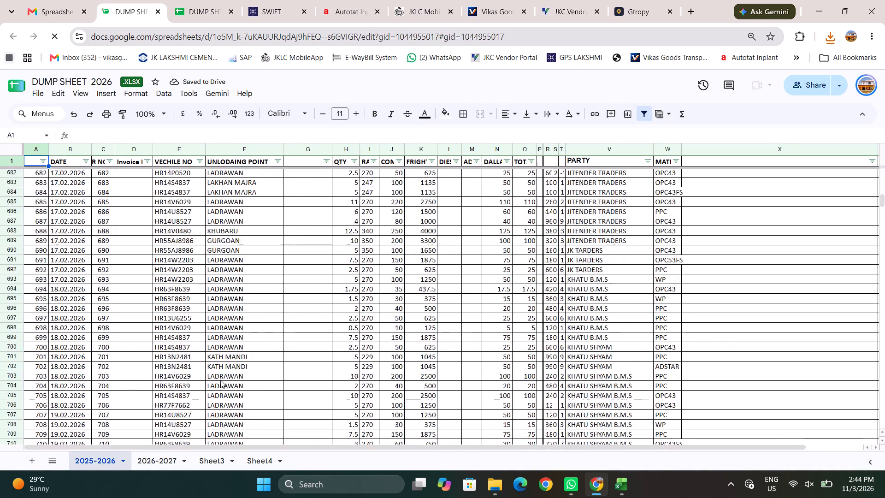
Copy the October 2026 entries, rows 4521 to 5124 across columns A to W, from the 2025-2026 sheet of DUMP SHEET 2026.
{"action": "scroll", "coordinate": [220, 380], "scroll_direction": "down", "scroll_amount": 4}
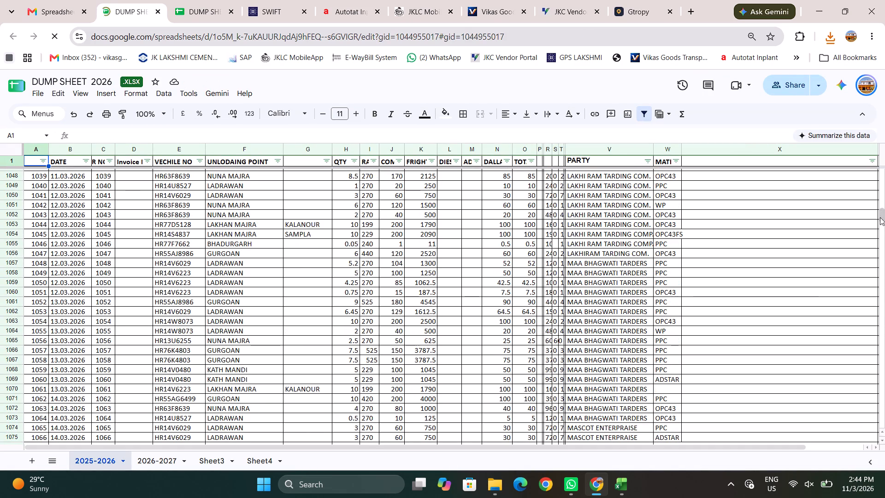
{"action": "left_click_drag", "start_coordinate": [880, 217], "coordinate": [875, 466]}
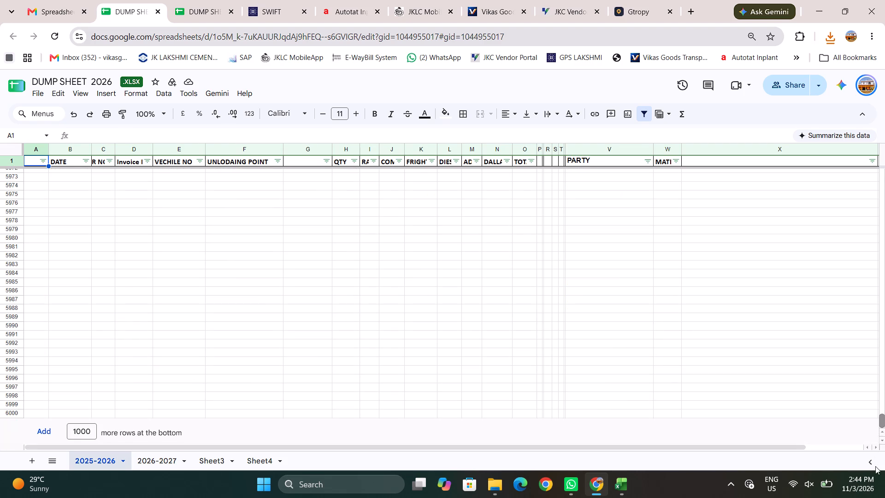
{"action": "left_click_drag", "start_coordinate": [875, 466], "coordinate": [884, 373]}
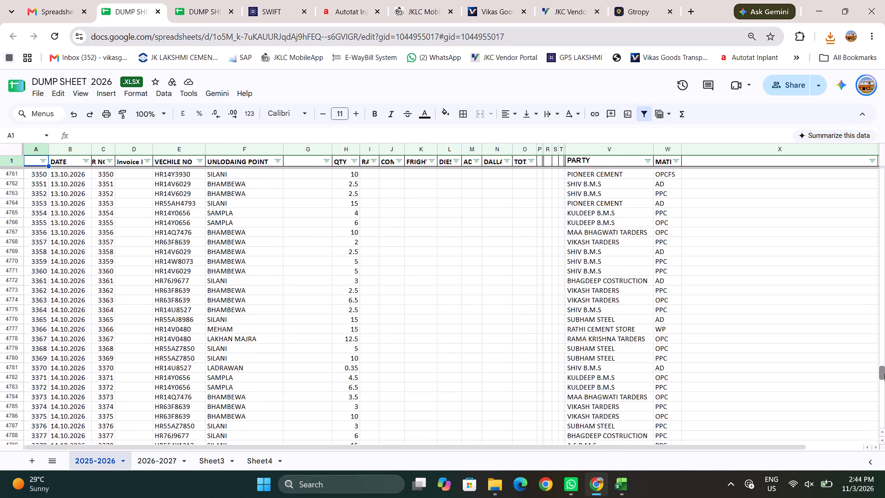
{"action": "left_click_drag", "start_coordinate": [884, 373], "coordinate": [884, 398]}
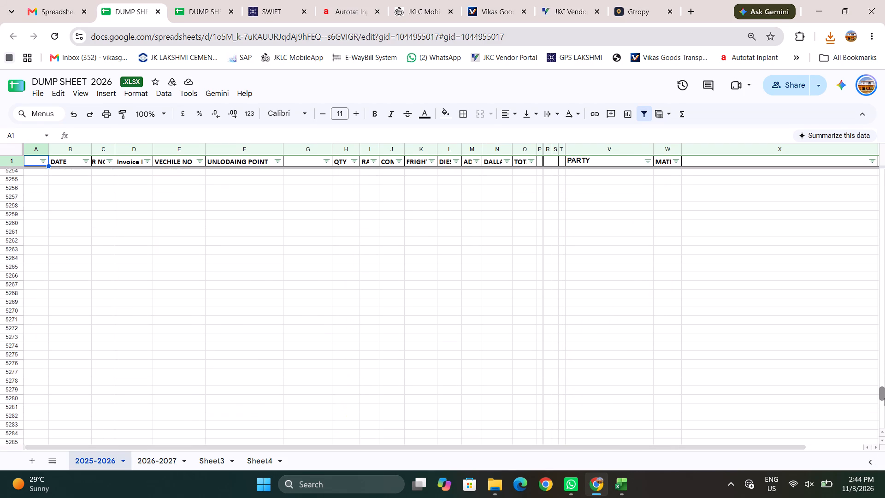
{"action": "left_click_drag", "start_coordinate": [884, 398], "coordinate": [884, 396]}
{"action": "scroll", "coordinate": [484, 427], "scroll_direction": "right", "scroll_amount": 1}
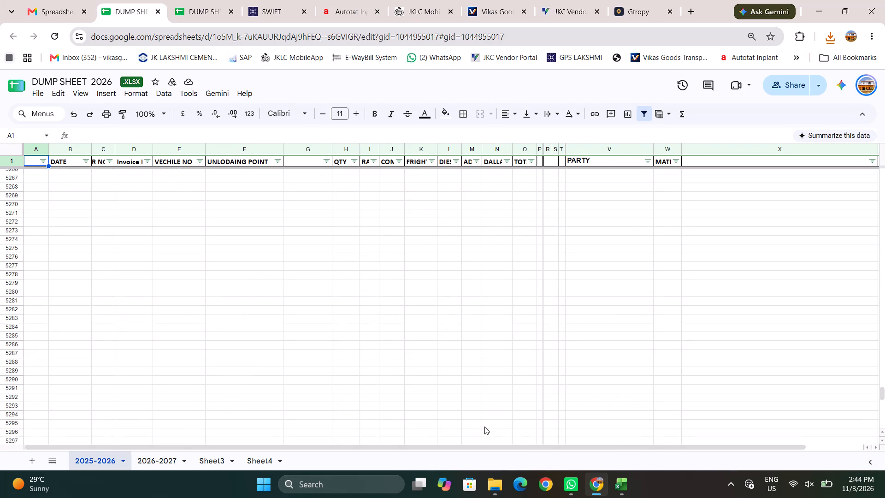
{"action": "scroll", "coordinate": [355, 331], "scroll_direction": "up", "scroll_amount": 2}
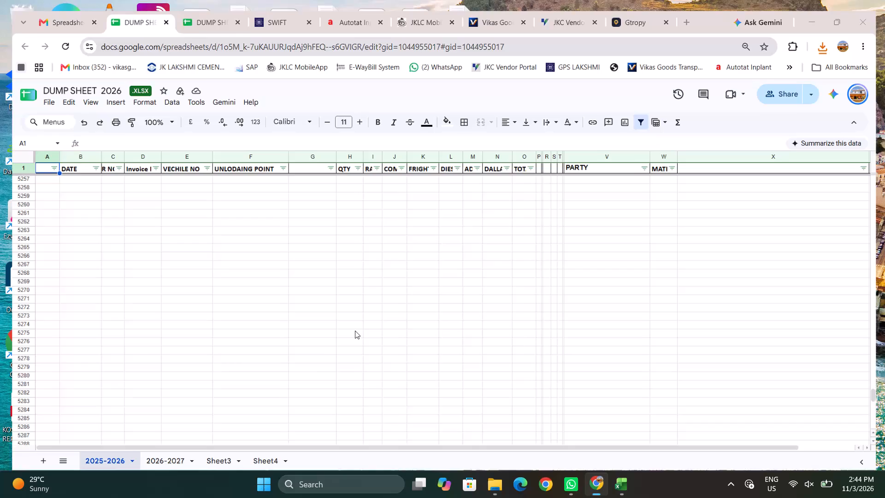
{"action": "scroll", "coordinate": [275, 307], "scroll_direction": "up", "scroll_amount": 9}
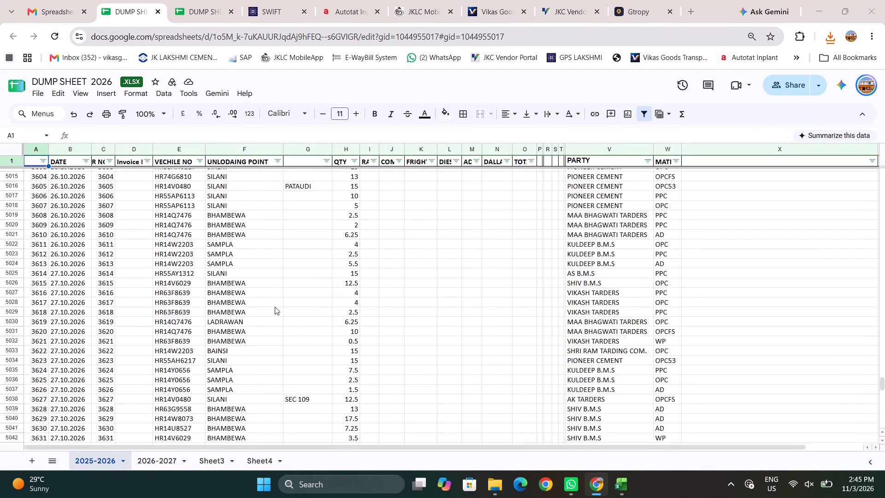
{"action": "scroll", "coordinate": [275, 307], "scroll_direction": "up", "scroll_amount": 7}
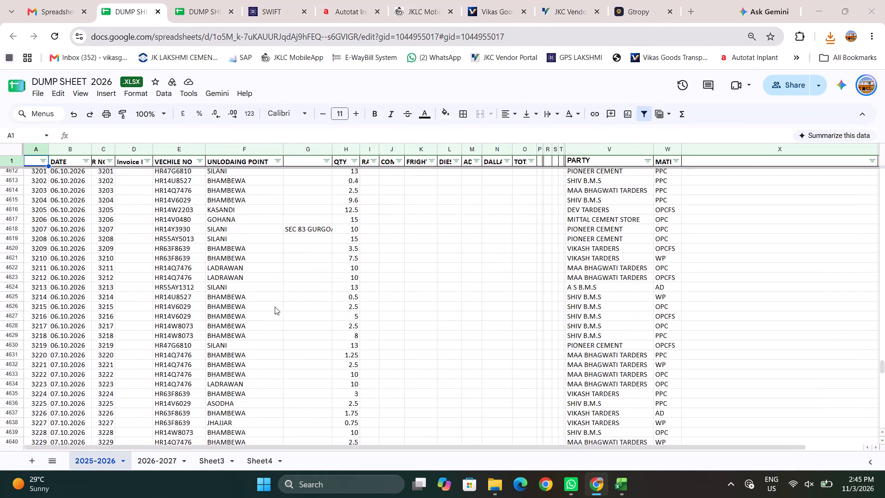
{"action": "scroll", "coordinate": [275, 307], "scroll_direction": "up", "scroll_amount": 9}
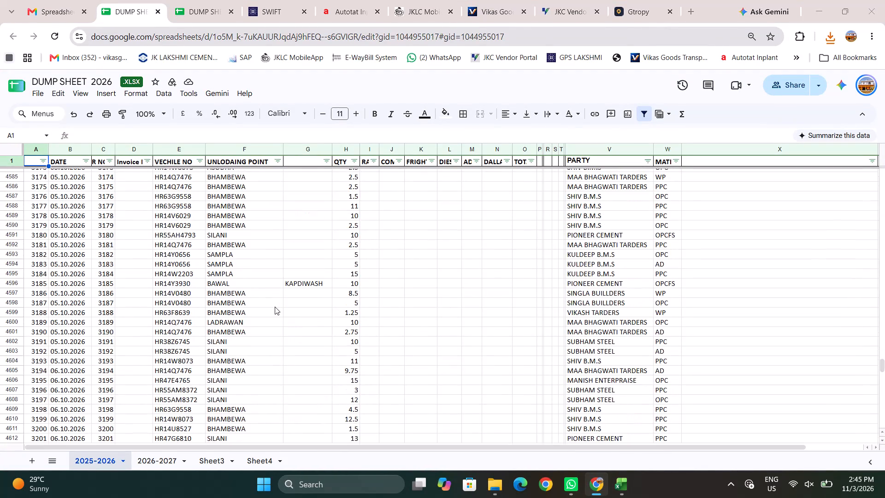
{"action": "scroll", "coordinate": [275, 307], "scroll_direction": "up", "scroll_amount": 8}
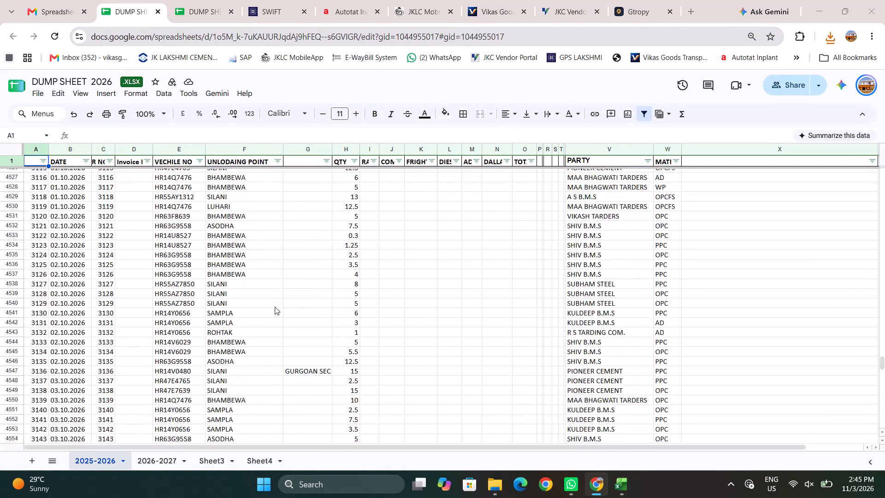
{"action": "scroll", "coordinate": [275, 307], "scroll_direction": "up", "scroll_amount": 5}
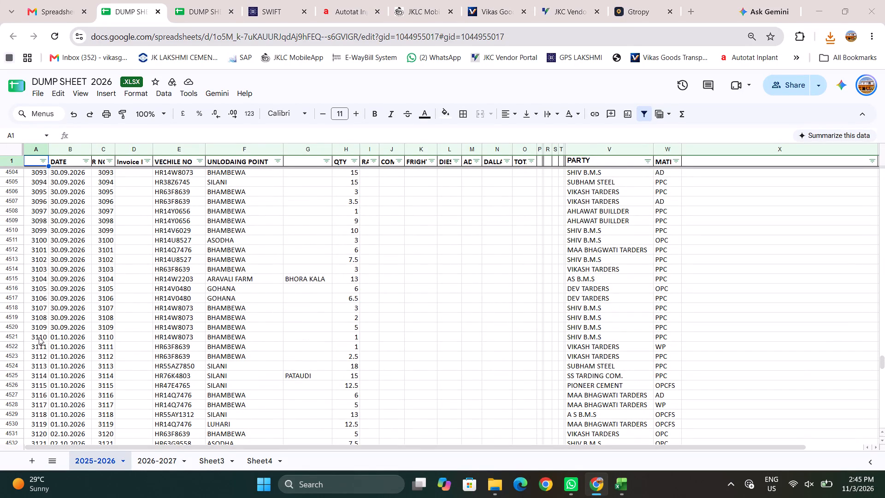
{"action": "left_click", "coordinate": [39, 337]}
{"action": "key", "text": "shift+Right"}
{"action": "key", "text": "shift+Right"}
{"action": "key", "text": "shift+Right"}
{"action": "key", "text": "shift+Right"}
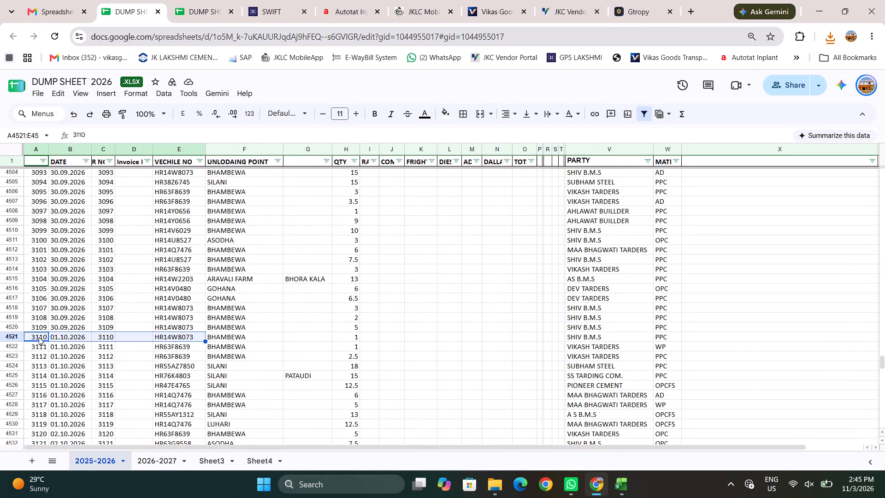
{"action": "key", "text": "shift+Right"}
{"action": "key", "text": "shift+Right"}
{"action": "key", "text": "shift+Right"}
{"action": "key", "text": "shift+Right"}
{"action": "key", "text": "shift+Right"}
{"action": "key", "text": "shift+Right"}
{"action": "key", "text": "shift+Right"}
{"action": "key", "text": "shift+Right"}
{"action": "key", "text": "shift+Right"}
{"action": "key", "text": "shift+Right"}
{"action": "key", "text": "shift+Right"}
{"action": "key", "text": "shift+Right"}
{"action": "key", "text": "shift+Right"}
{"action": "key", "text": "shift+Right"}
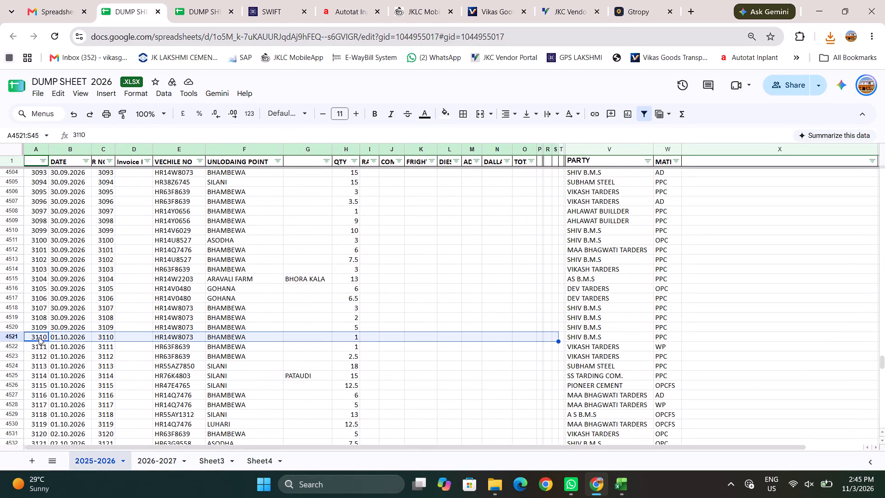
{"action": "key", "text": "shift+Right"}
{"action": "key", "text": "shift+Right"}
{"action": "key", "text": "shift+Right"}
{"action": "key", "text": "shift+Right"}
{"action": "key", "text": "shift+Right"}
{"action": "key", "text": "shift+Left"}
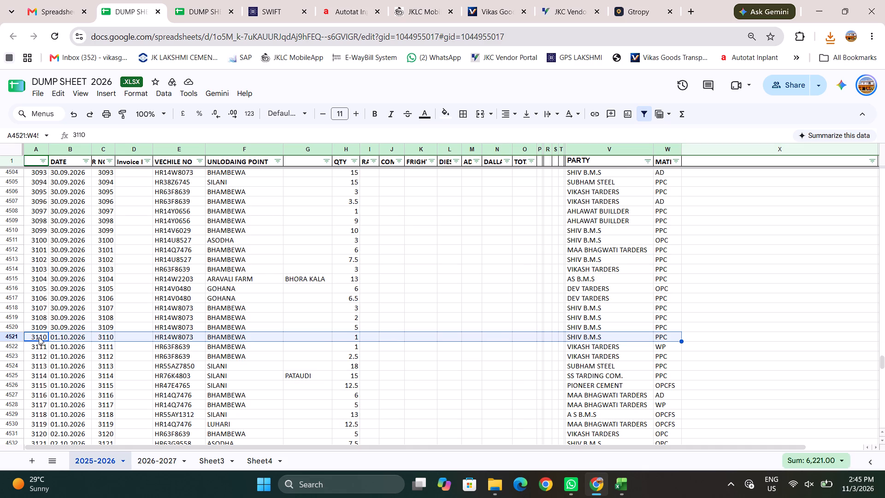
{"action": "key", "text": "ctrl+shift+Down"}
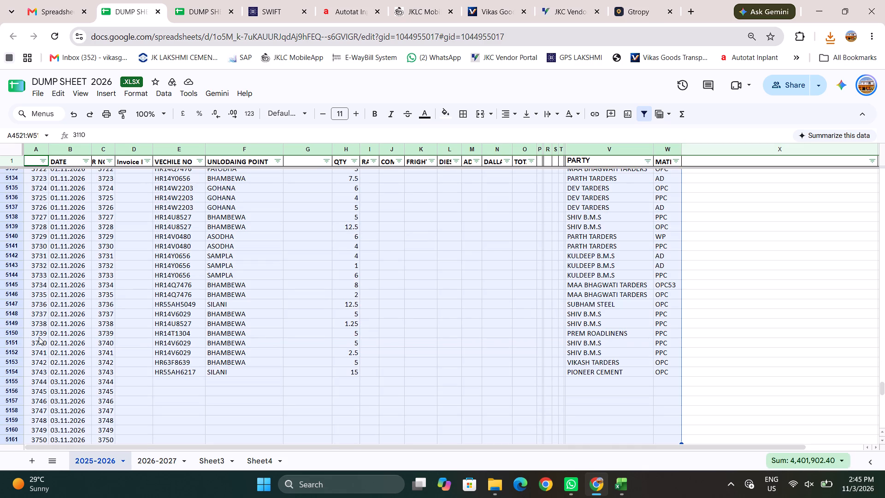
{"action": "key", "text": "shift+Up"}
{"action": "key", "text": "shift+Up"}
{"action": "key", "text": "shift+Up"}
{"action": "key", "text": "shift+Up"}
{"action": "key", "text": "shift+Up"}
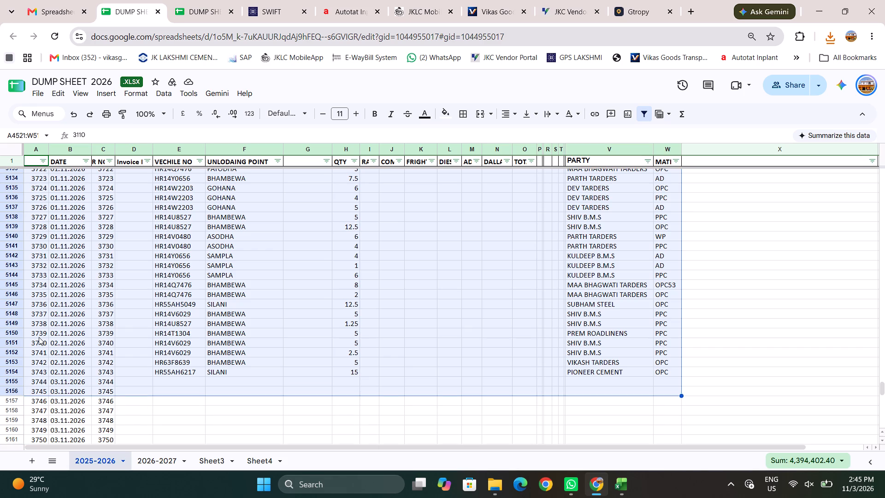
{"action": "key", "text": "shift+Up"}
{"action": "key", "text": "shift+Up"}
{"action": "key", "text": "shift+Up"}
{"action": "key", "text": "shift+Up"}
{"action": "key", "text": "shift+Up"}
{"action": "key", "text": "shift+Up"}
{"action": "key", "text": "shift+Up"}
{"action": "key", "text": "shift+Up"}
{"action": "key", "text": "shift+Up"}
{"action": "key", "text": "shift+Up"}
{"action": "key", "text": "shift+Up"}
{"action": "key", "text": "shift+Up"}
{"action": "key", "text": "shift+Up"}
{"action": "key", "text": "shift+Up"}
{"action": "key", "text": "shift+Up"}
{"action": "key", "text": "shift+Up"}
{"action": "key", "text": "shift+Up"}
{"action": "key", "text": "shift+Up"}
{"action": "key", "text": "shift+Up"}
{"action": "key", "text": "shift+Up"}
{"action": "key", "text": "shift+Up"}
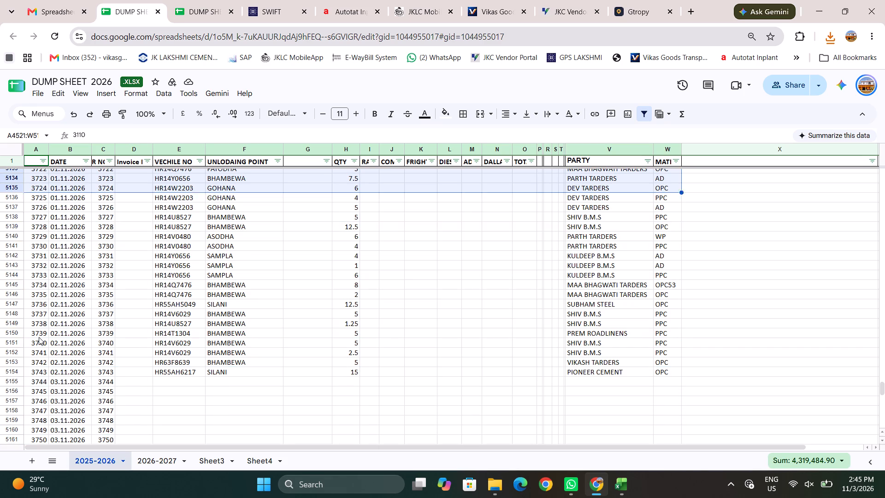
{"action": "key", "text": "shift+Up"}
{"action": "key", "text": "shift+Up"}
{"action": "key", "text": "shift+Up"}
{"action": "key", "text": "shift+Up"}
{"action": "key", "text": "shift+Up"}
{"action": "key", "text": "shift+Up"}
{"action": "key", "text": "shift+Up"}
{"action": "key", "text": "shift+Up"}
{"action": "key", "text": "shift+Up"}
{"action": "key", "text": "shift+Up"}
{"action": "key", "text": "shift+Up"}
{"action": "key", "text": "shift+Up"}
{"action": "key", "text": "shift+Up"}
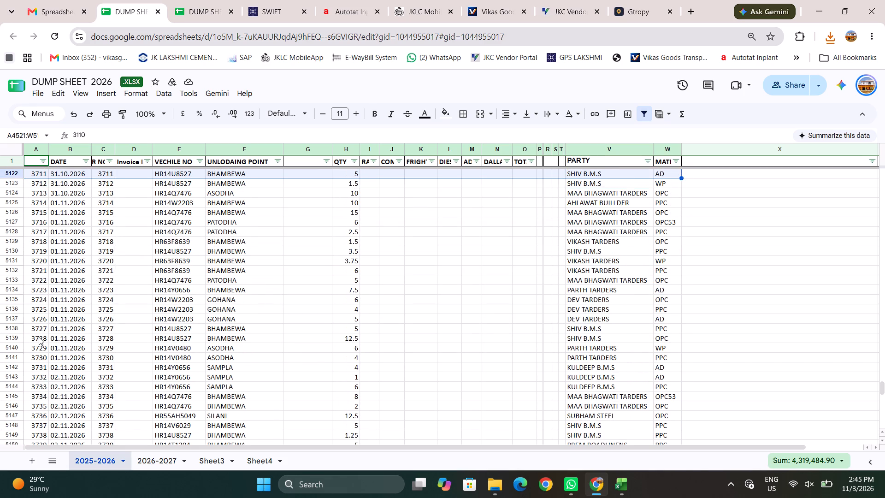
{"action": "key", "text": "shift+Down"}
{"action": "key", "text": "shift+Down"}
{"action": "key", "text": "ctrl+c"}
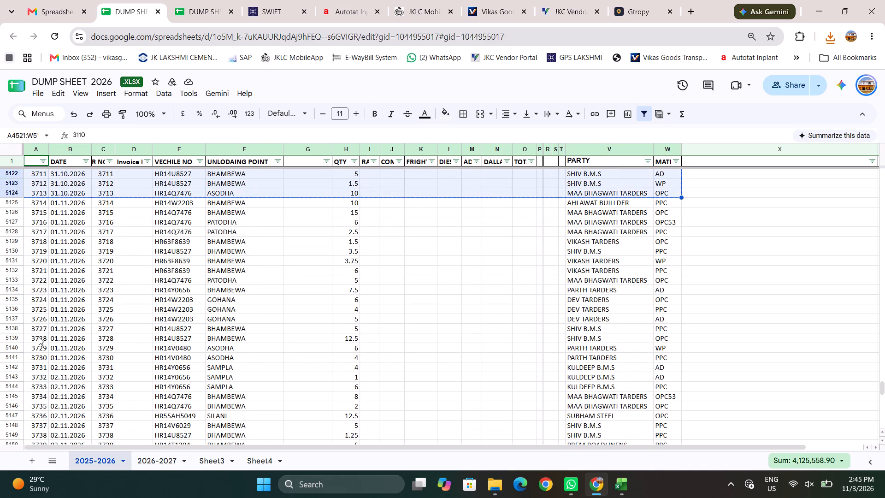
Switch to the 2026-2027 sheet and go to its last filled row.
{"action": "left_click", "coordinate": [151, 462]}
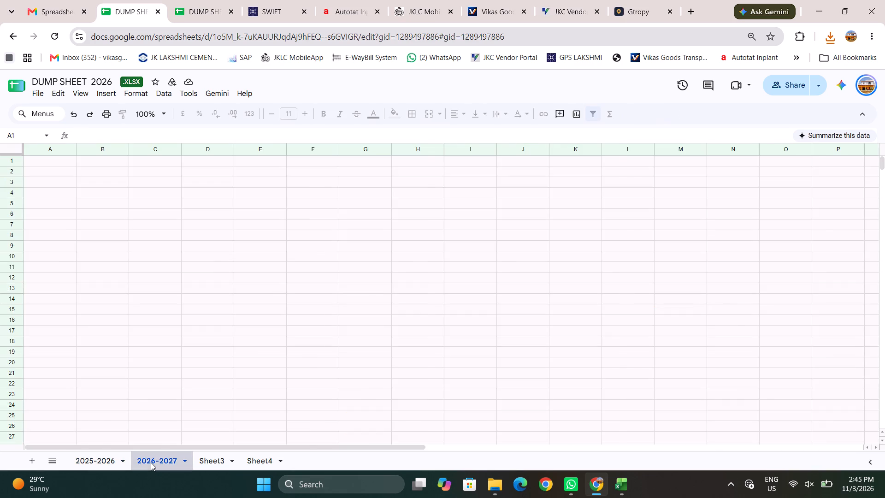
{"action": "scroll", "coordinate": [248, 262], "scroll_direction": "down", "scroll_amount": 10}
{"action": "scroll", "coordinate": [248, 262], "scroll_direction": "down", "scroll_amount": 20}
{"action": "scroll", "coordinate": [248, 262], "scroll_direction": "down", "scroll_amount": 1}
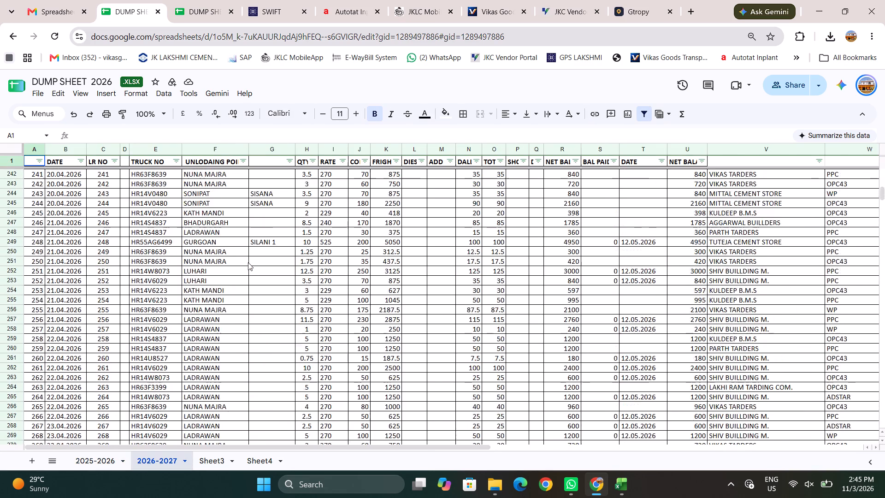
{"action": "scroll", "coordinate": [248, 262], "scroll_direction": "down", "scroll_amount": 20}
{"action": "scroll", "coordinate": [248, 262], "scroll_direction": "down", "scroll_amount": 20}
{"action": "scroll", "coordinate": [248, 262], "scroll_direction": "down", "scroll_amount": 20}
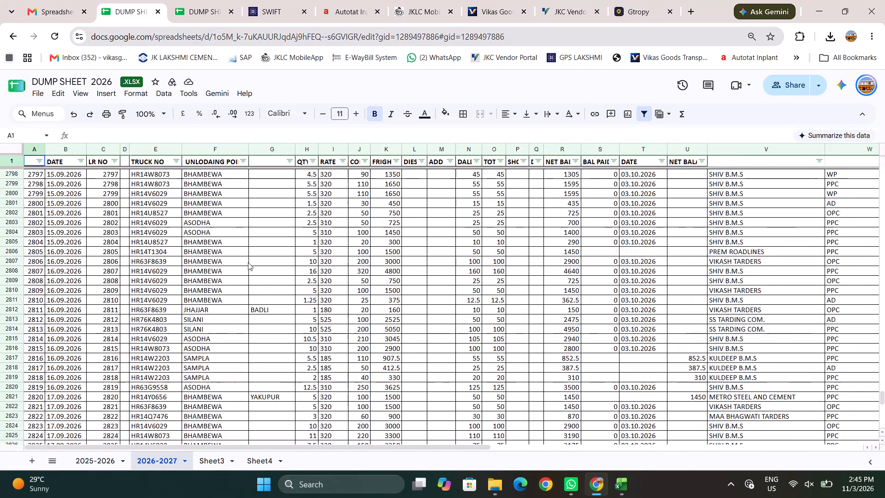
{"action": "scroll", "coordinate": [248, 262], "scroll_direction": "down", "scroll_amount": 20}
{"action": "scroll", "coordinate": [248, 262], "scroll_direction": "down", "scroll_amount": 5}
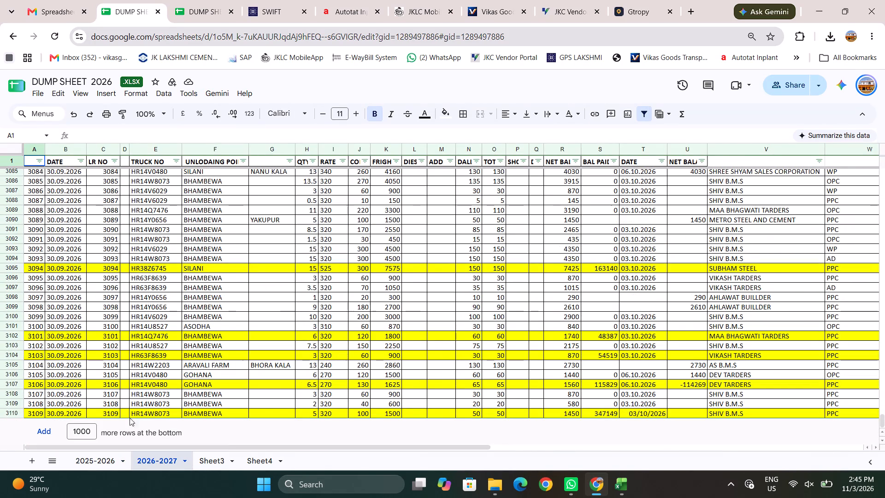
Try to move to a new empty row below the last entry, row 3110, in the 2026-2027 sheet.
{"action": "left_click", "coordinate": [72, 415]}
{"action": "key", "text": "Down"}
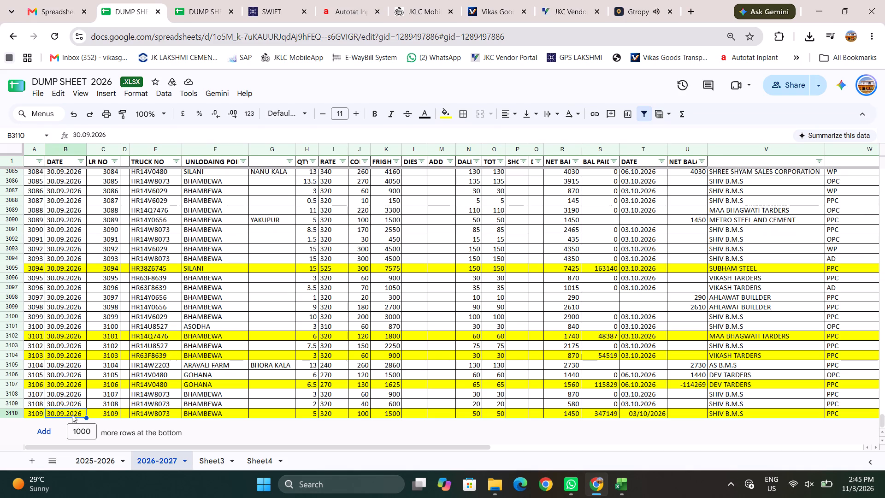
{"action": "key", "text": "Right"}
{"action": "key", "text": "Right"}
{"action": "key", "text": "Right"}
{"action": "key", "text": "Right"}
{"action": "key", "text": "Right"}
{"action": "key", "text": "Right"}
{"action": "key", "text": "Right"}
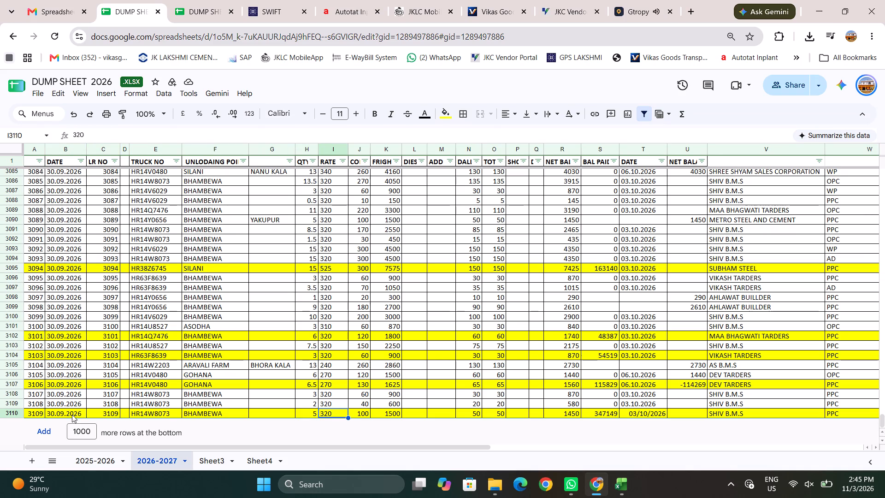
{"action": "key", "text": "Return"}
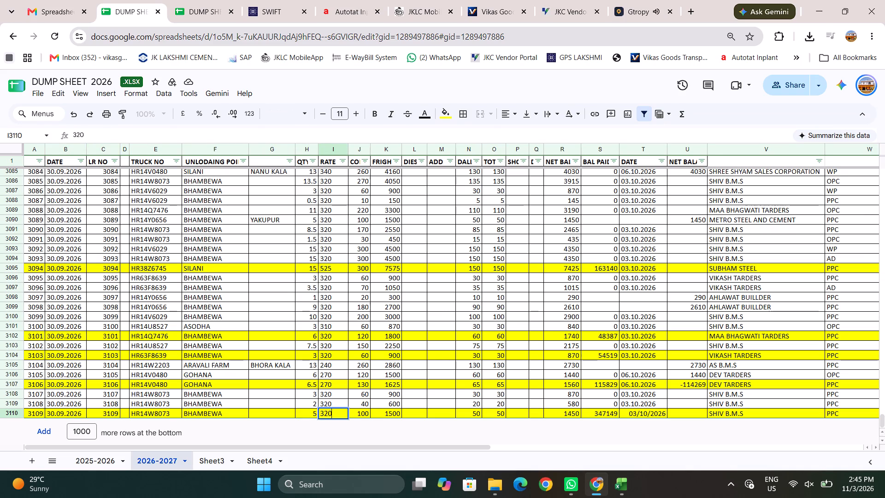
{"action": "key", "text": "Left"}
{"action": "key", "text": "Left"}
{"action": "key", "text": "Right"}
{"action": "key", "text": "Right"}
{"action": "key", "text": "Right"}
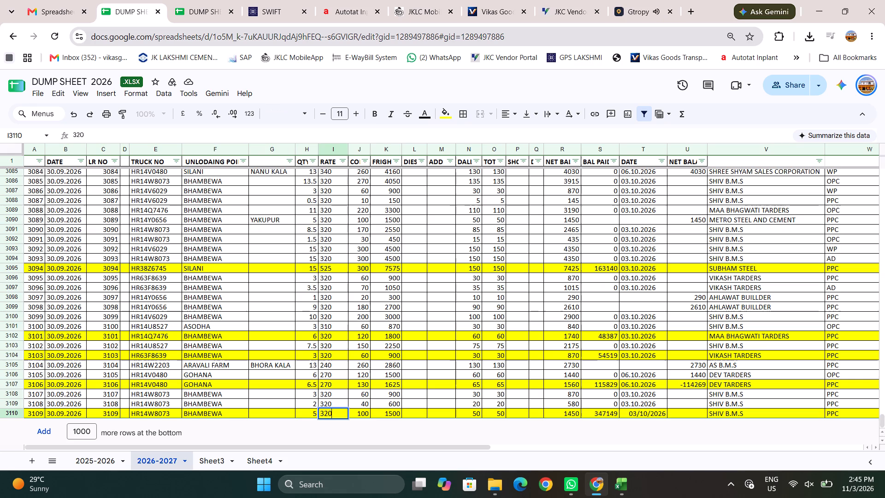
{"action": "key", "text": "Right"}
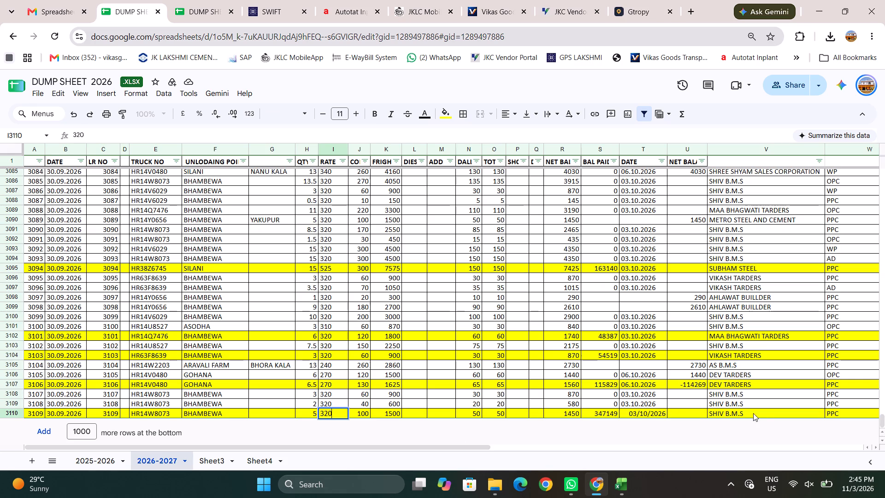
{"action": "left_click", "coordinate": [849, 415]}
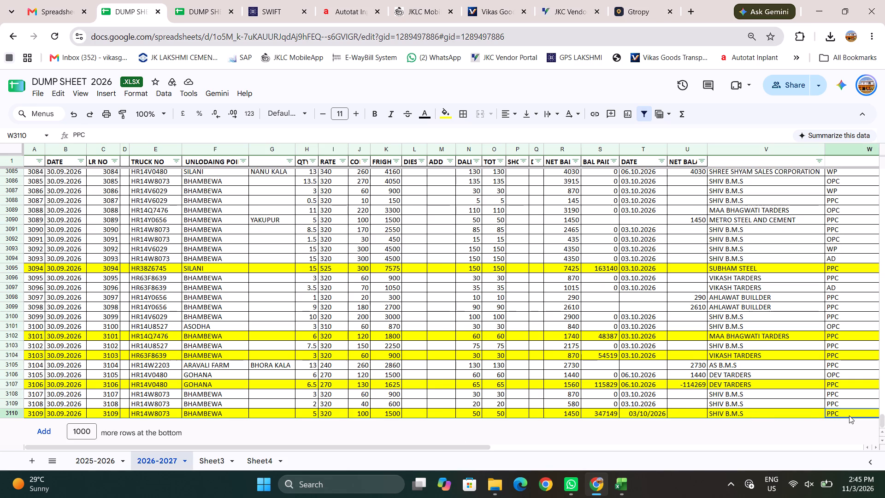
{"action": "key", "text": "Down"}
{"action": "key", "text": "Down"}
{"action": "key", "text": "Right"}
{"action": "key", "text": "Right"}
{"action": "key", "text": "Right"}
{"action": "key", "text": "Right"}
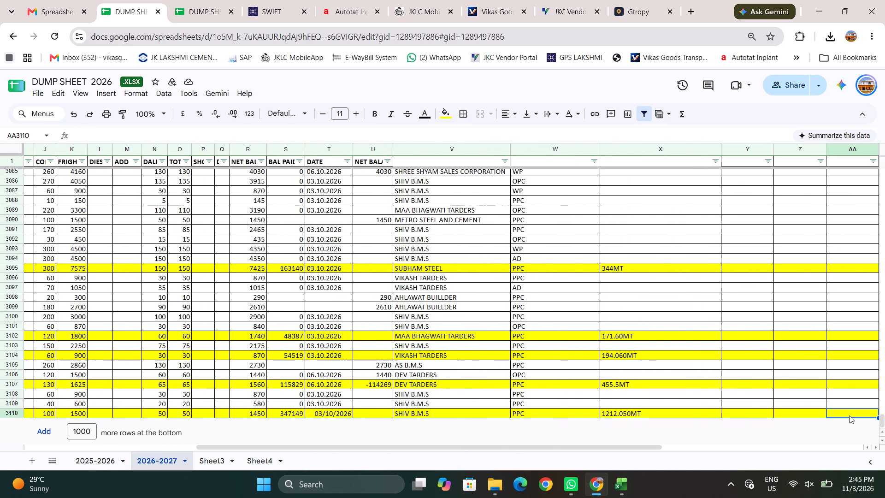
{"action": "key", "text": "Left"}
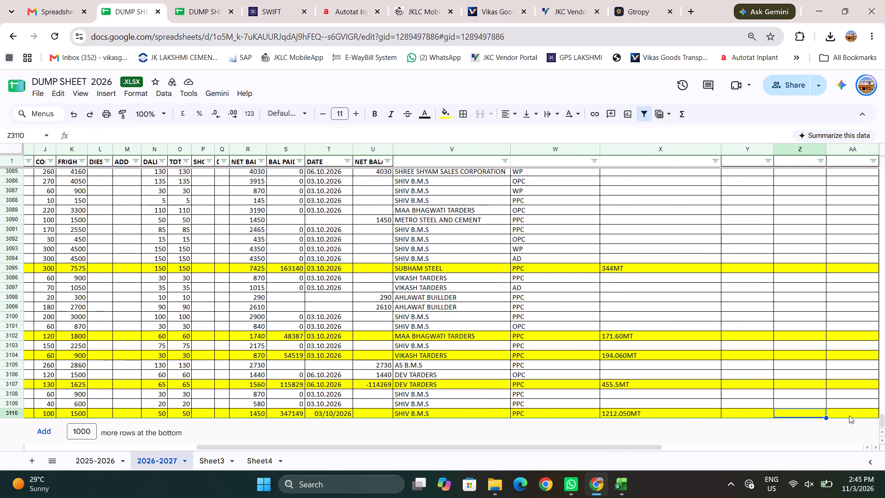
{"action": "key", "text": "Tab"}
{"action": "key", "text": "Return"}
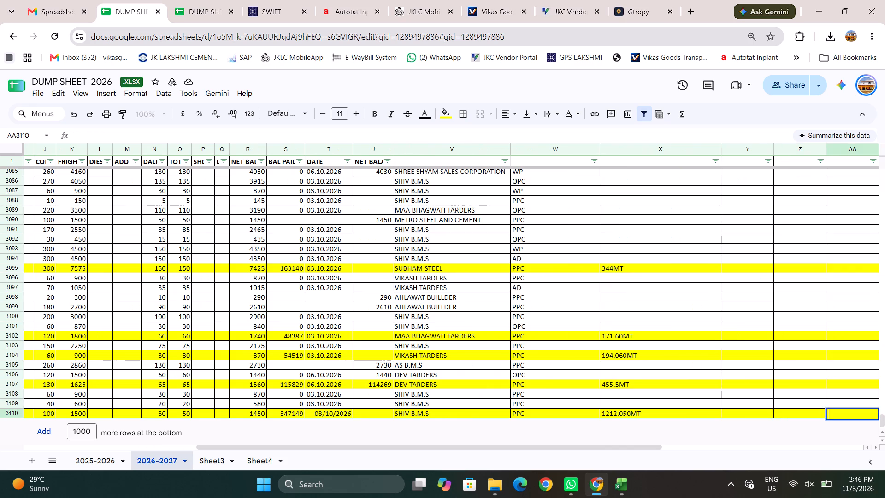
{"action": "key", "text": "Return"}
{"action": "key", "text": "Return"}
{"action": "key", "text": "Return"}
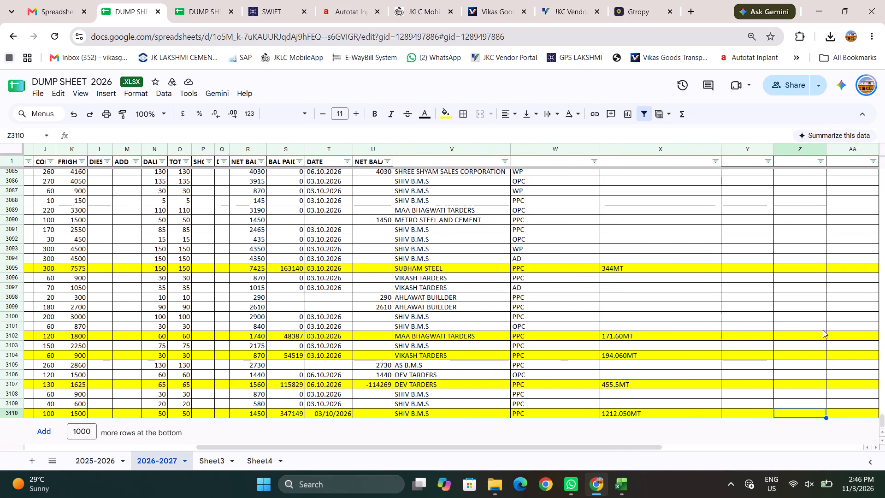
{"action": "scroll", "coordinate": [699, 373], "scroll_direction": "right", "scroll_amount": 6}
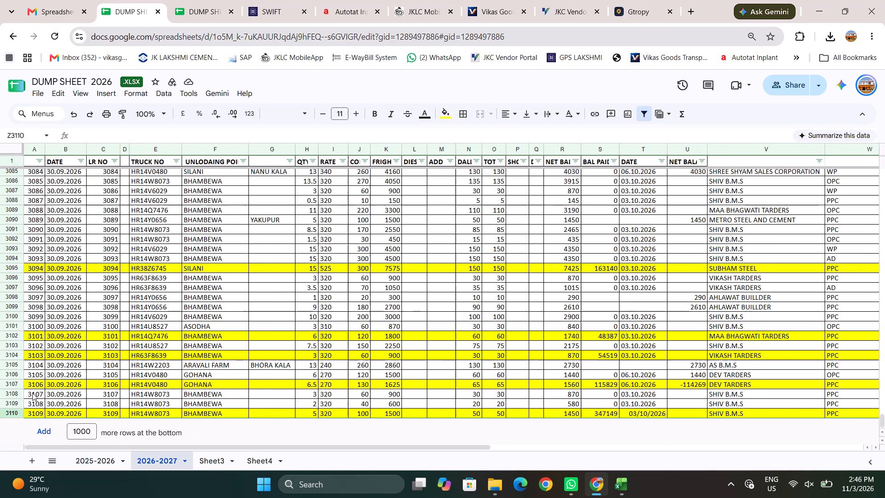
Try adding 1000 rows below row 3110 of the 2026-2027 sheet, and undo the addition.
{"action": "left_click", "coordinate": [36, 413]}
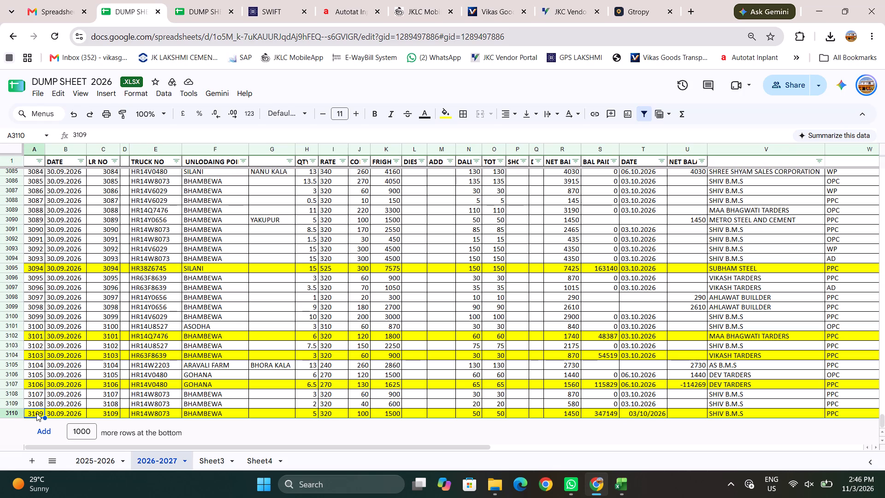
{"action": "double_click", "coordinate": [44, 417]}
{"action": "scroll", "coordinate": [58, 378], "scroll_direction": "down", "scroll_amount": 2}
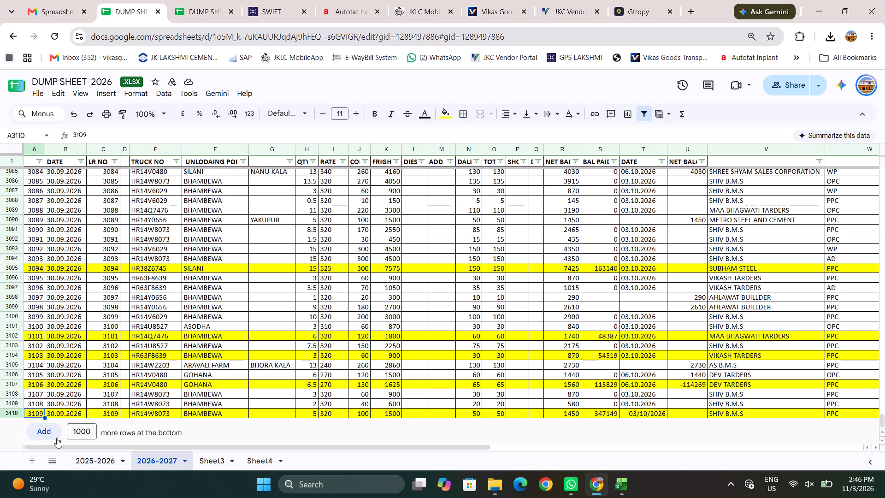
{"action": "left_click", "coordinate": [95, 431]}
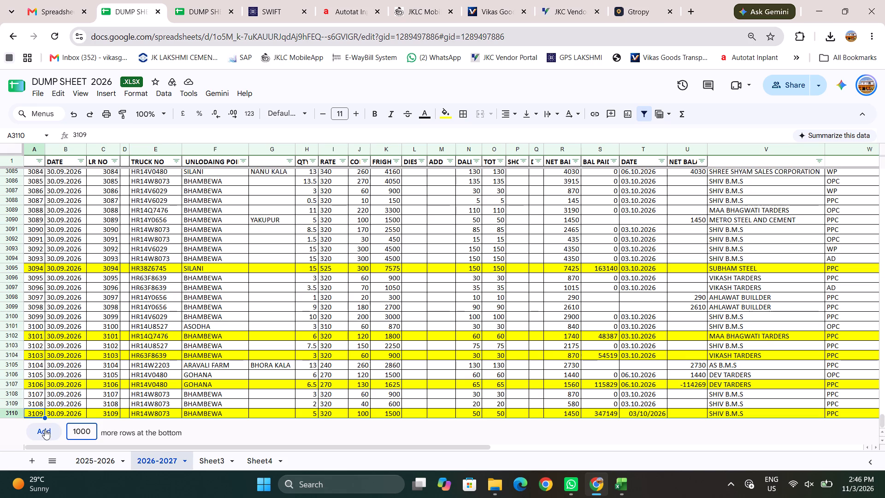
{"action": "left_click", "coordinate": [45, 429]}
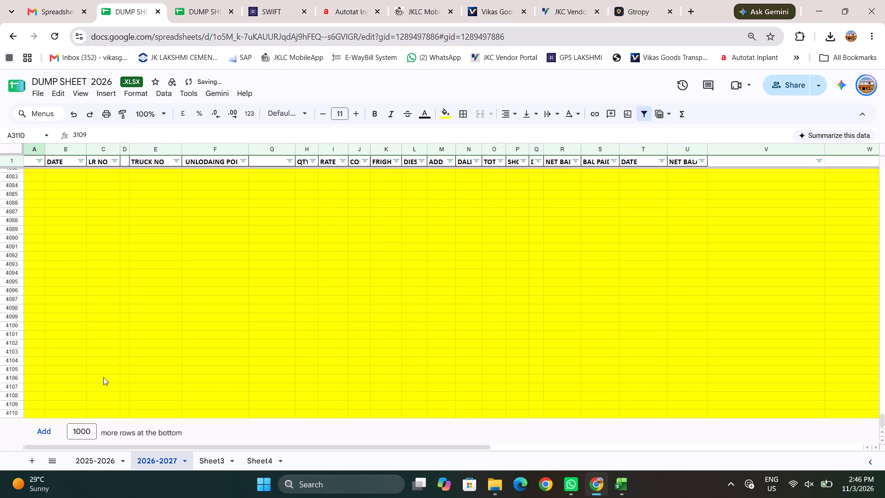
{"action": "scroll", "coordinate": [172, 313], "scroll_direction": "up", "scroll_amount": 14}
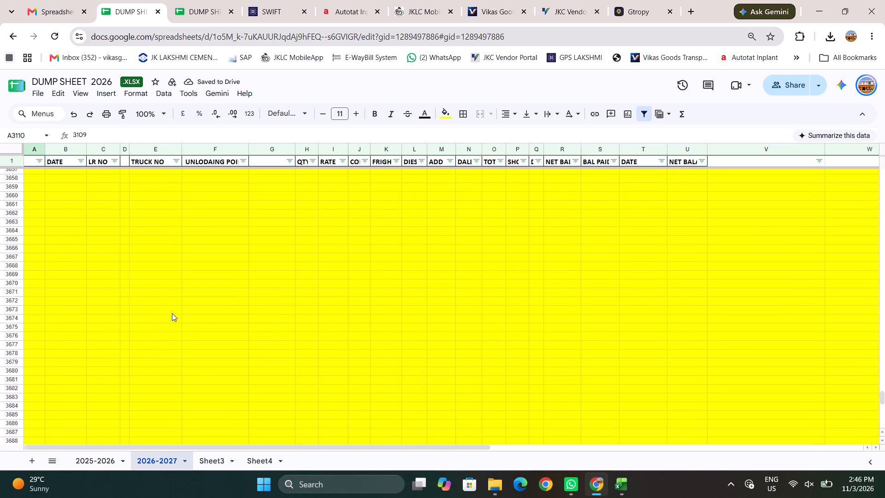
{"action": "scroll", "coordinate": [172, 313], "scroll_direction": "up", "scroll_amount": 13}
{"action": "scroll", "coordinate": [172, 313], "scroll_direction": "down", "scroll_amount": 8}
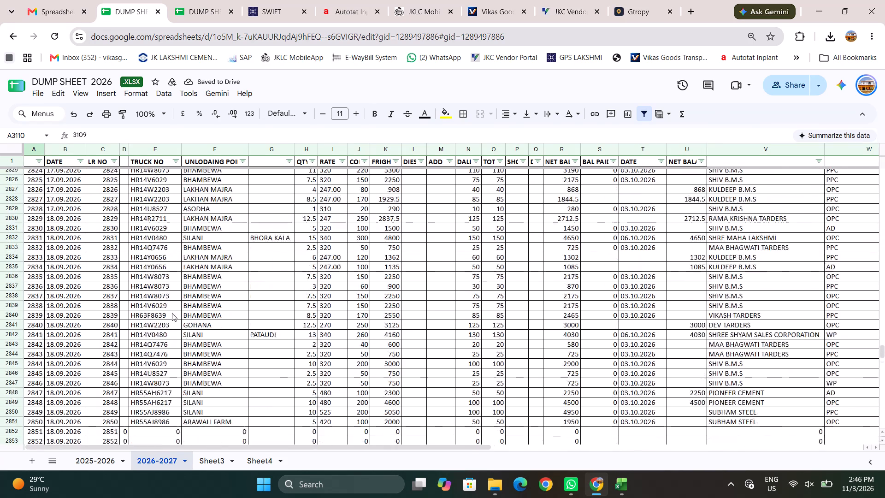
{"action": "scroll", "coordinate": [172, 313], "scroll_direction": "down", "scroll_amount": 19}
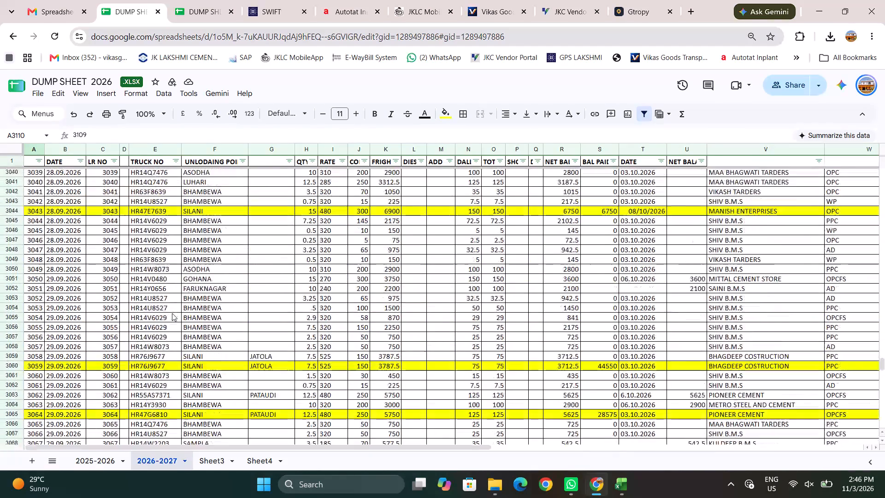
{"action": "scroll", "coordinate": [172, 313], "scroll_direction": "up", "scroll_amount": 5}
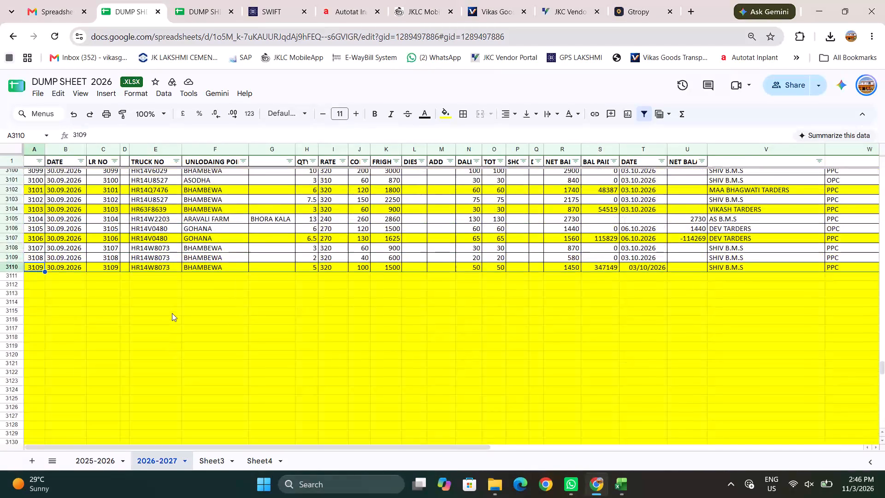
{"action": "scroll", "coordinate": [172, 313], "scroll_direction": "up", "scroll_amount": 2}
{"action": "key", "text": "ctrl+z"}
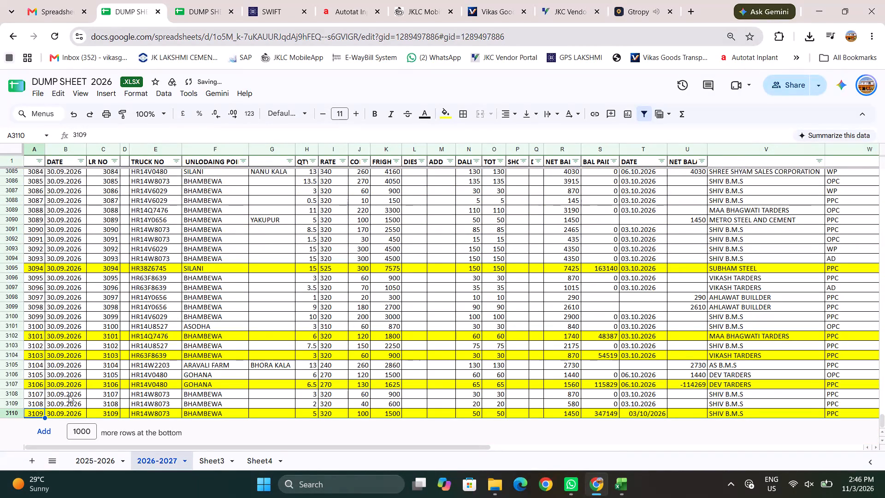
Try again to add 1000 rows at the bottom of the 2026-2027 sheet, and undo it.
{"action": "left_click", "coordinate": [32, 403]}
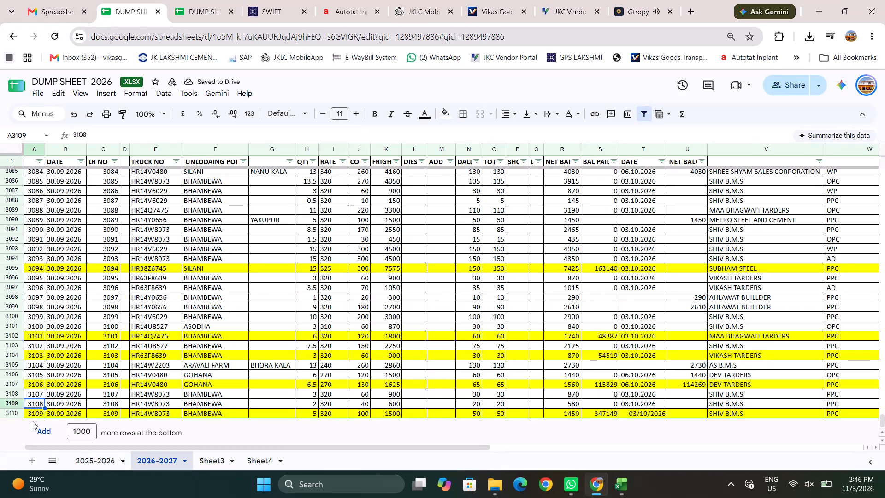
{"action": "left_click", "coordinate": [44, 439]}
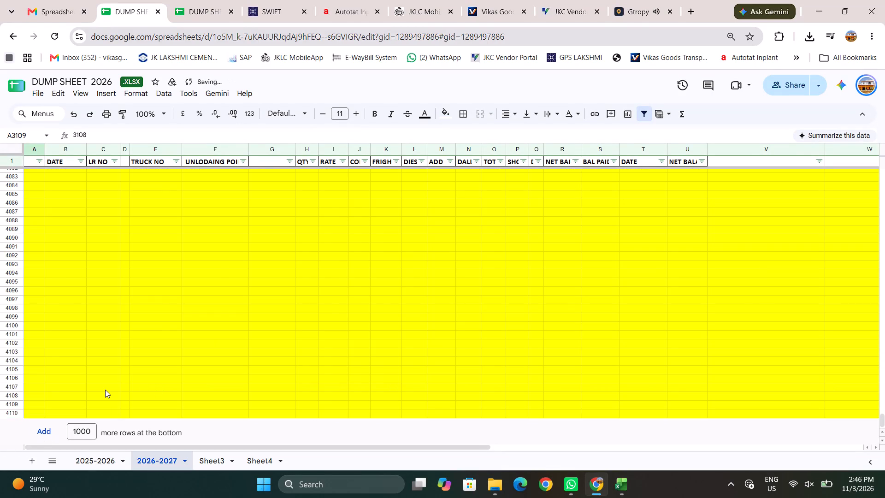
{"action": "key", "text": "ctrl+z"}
Add 1000 more rows at the bottom of the 2026-2027 sheet.
{"action": "scroll", "coordinate": [134, 392], "scroll_direction": "down", "scroll_amount": 2}
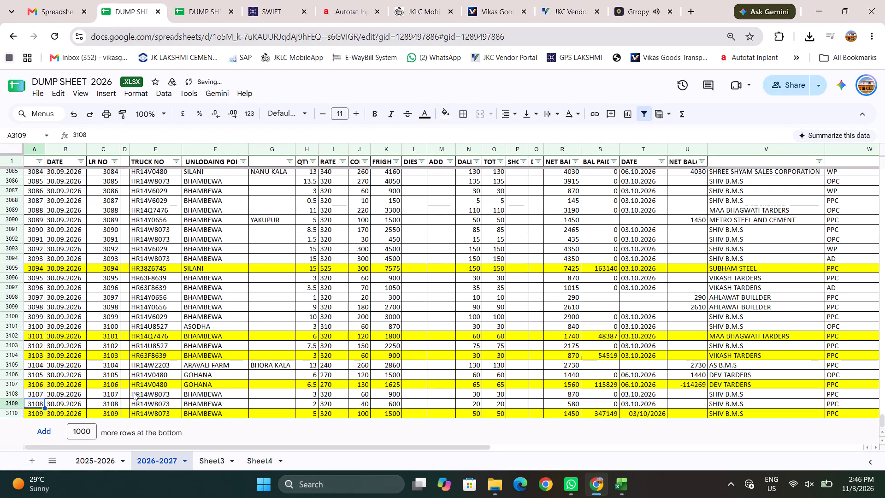
{"action": "left_click", "coordinate": [48, 428]}
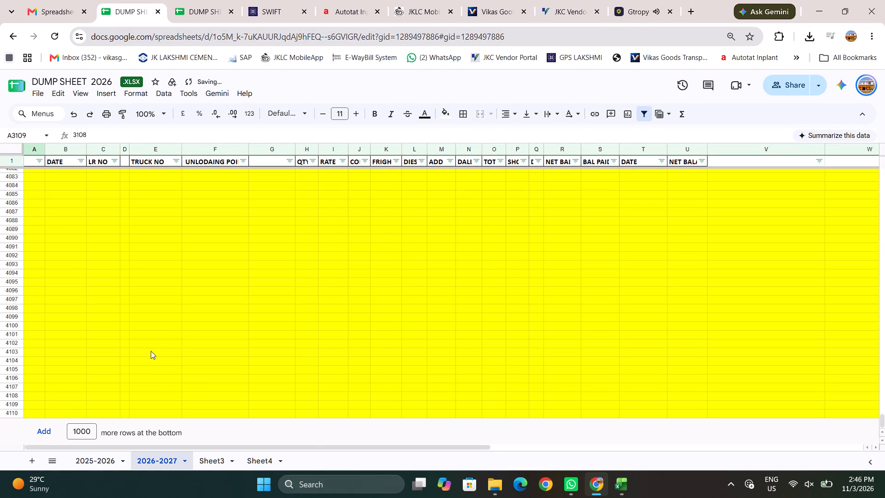
Paste the copied October 2026 entries below the last September entry, starting at cell A3111.
{"action": "right_click", "coordinate": [151, 351]}
{"action": "scroll", "coordinate": [151, 351], "scroll_direction": "up", "scroll_amount": 4}
{"action": "left_click", "coordinate": [96, 313]}
{"action": "scroll", "coordinate": [96, 313], "scroll_direction": "up", "scroll_amount": 4}
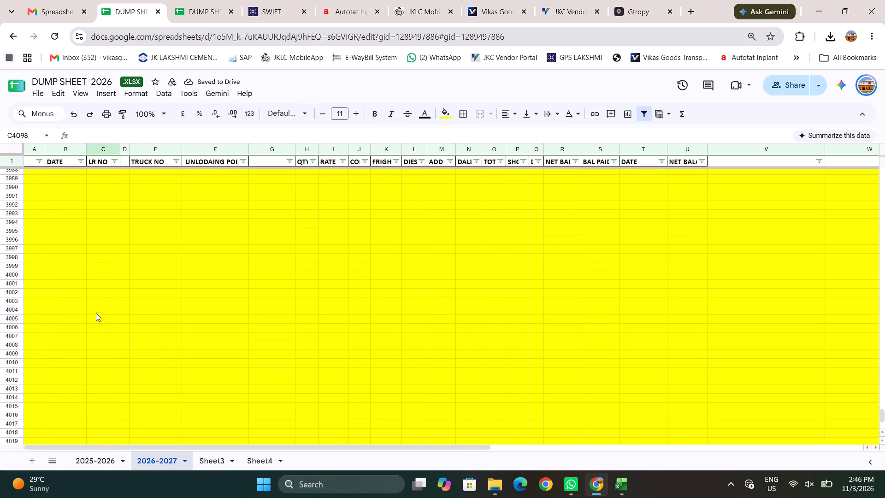
{"action": "scroll", "coordinate": [96, 313], "scroll_direction": "up", "scroll_amount": 20}
{"action": "scroll", "coordinate": [96, 313], "scroll_direction": "up", "scroll_amount": 1}
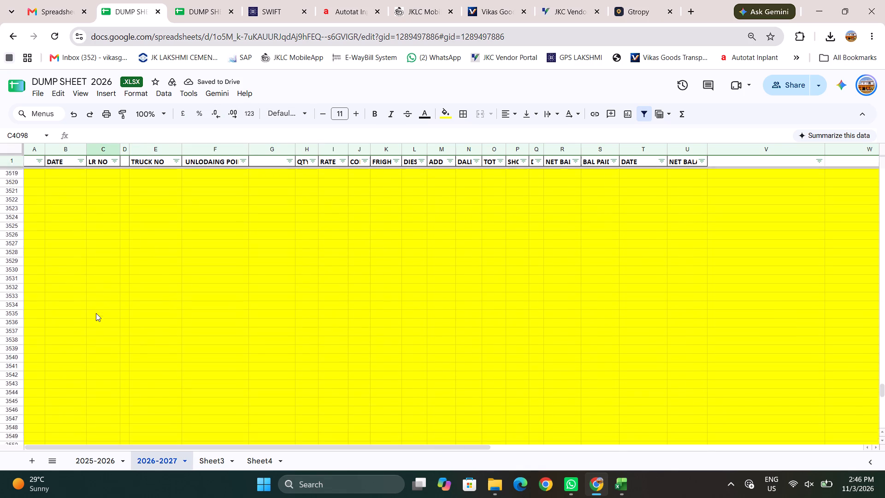
{"action": "scroll", "coordinate": [96, 313], "scroll_direction": "up", "scroll_amount": 16}
{"action": "scroll", "coordinate": [96, 313], "scroll_direction": "down", "scroll_amount": 1}
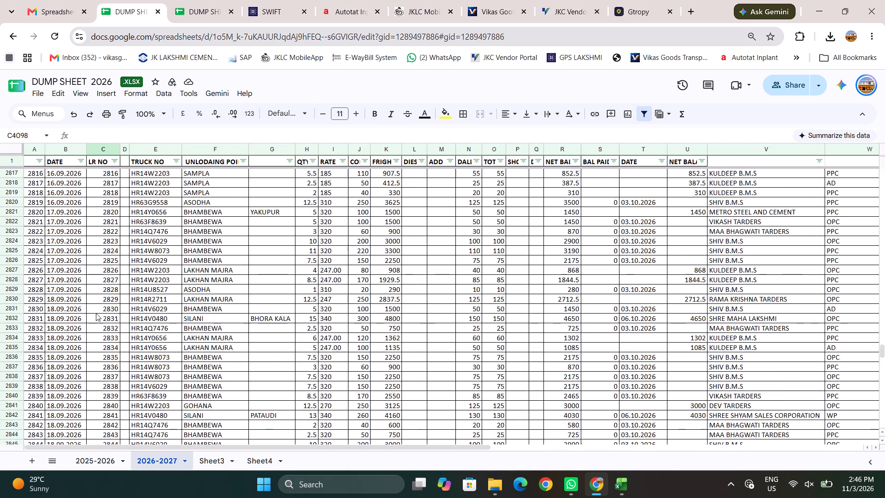
{"action": "scroll", "coordinate": [96, 313], "scroll_direction": "down", "scroll_amount": 5}
{"action": "scroll", "coordinate": [96, 313], "scroll_direction": "up", "scroll_amount": 5}
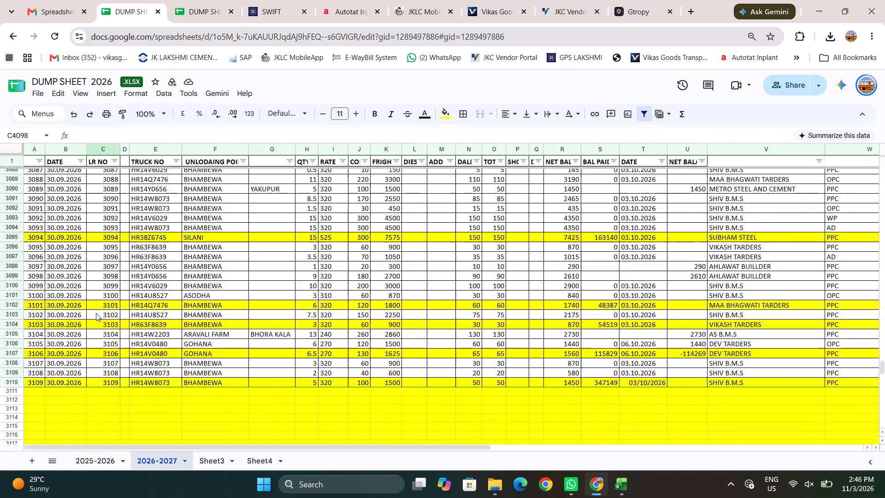
{"action": "scroll", "coordinate": [96, 313], "scroll_direction": "up", "scroll_amount": 2}
{"action": "scroll", "coordinate": [96, 313], "scroll_direction": "down", "scroll_amount": 6}
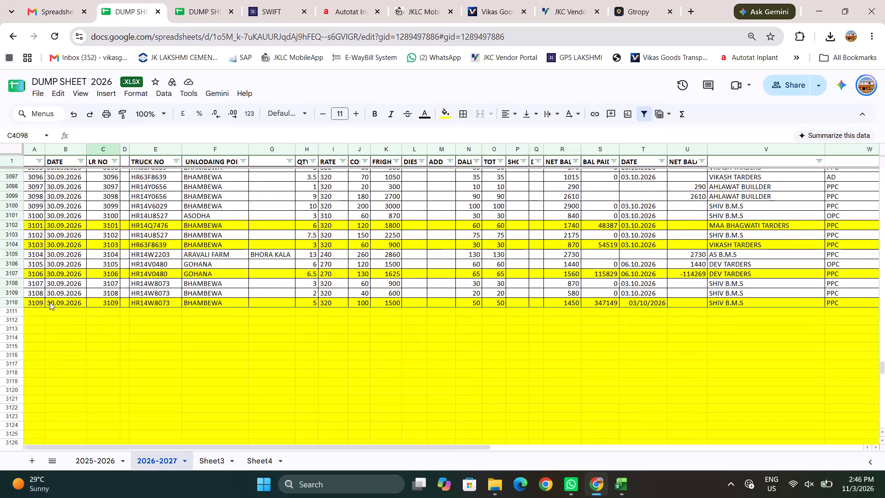
{"action": "left_click", "coordinate": [37, 310]}
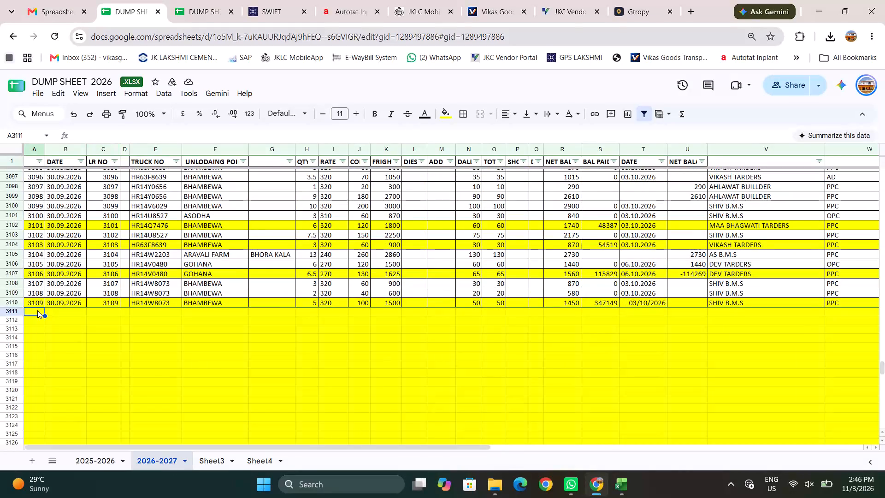
{"action": "key", "text": "ctrl+v"}
{"action": "left_click", "coordinate": [159, 350]}
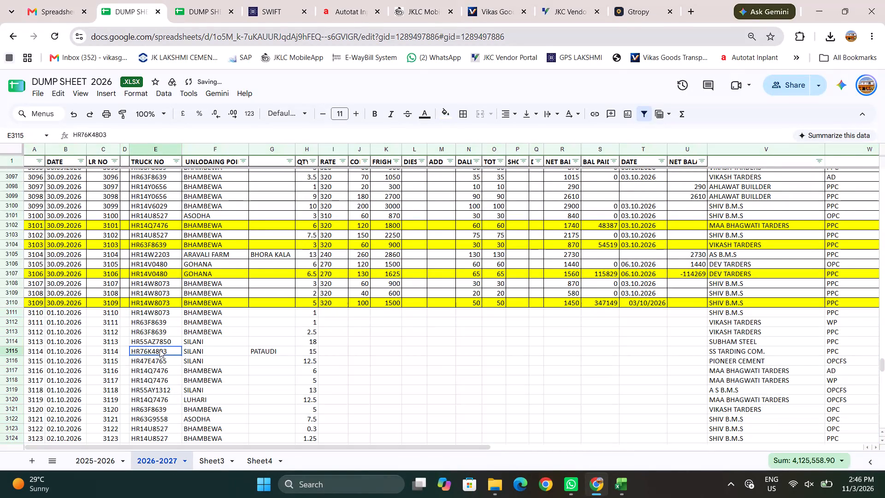
Apply all borders to the whole data range A1:Z3714 of the 2026-2027 sheet.
{"action": "scroll", "coordinate": [352, 402], "scroll_direction": "down", "scroll_amount": 1}
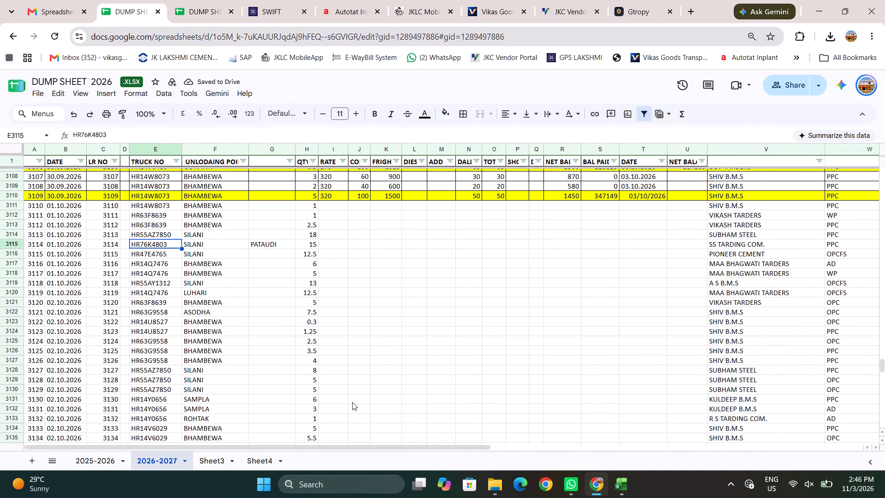
{"action": "scroll", "coordinate": [352, 402], "scroll_direction": "down", "scroll_amount": 1}
{"action": "left_click", "coordinate": [335, 285]}
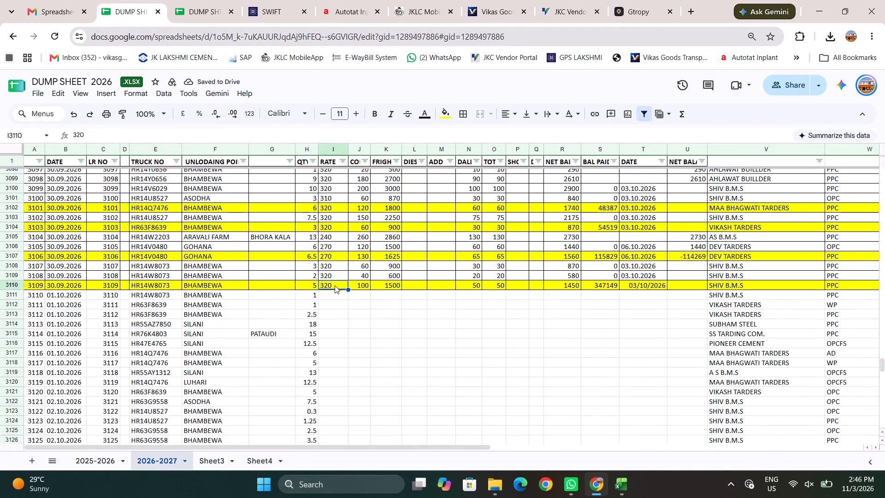
{"action": "key", "text": "ctrl+a"}
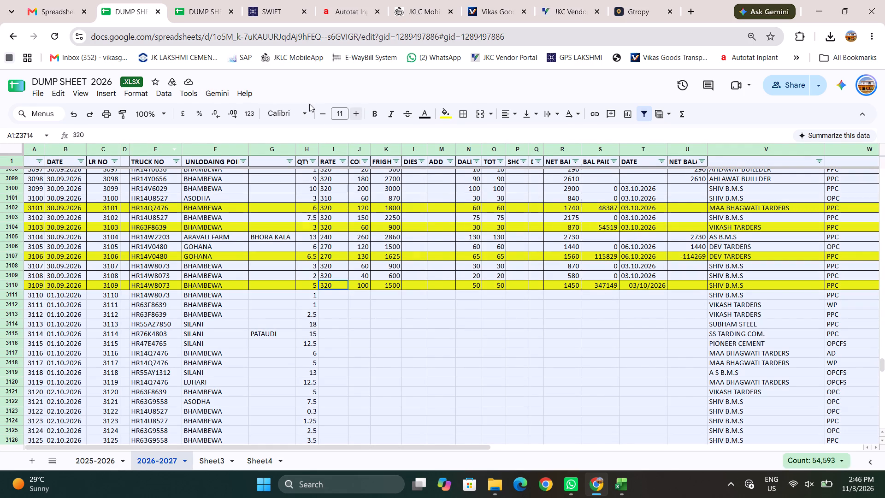
{"action": "left_click", "coordinate": [468, 113]}
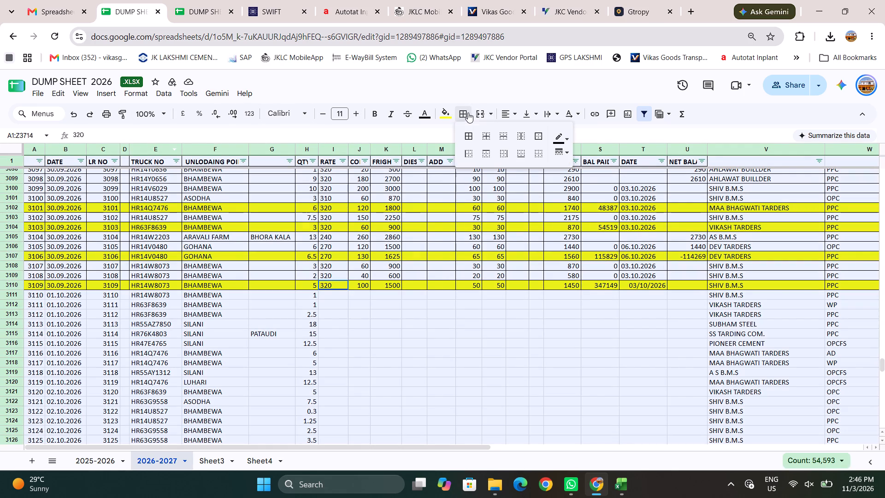
{"action": "left_click", "coordinate": [471, 132]}
{"action": "left_click", "coordinate": [401, 334]}
Fill the =H3110*20 formula from cell J3110 down column J into the October entries.
{"action": "left_click", "coordinate": [364, 283]}
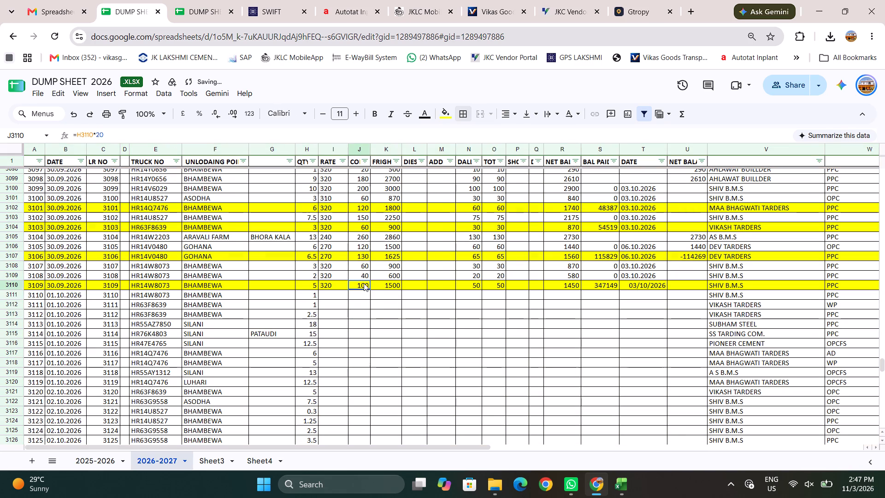
{"action": "double_click", "coordinate": [370, 290]}
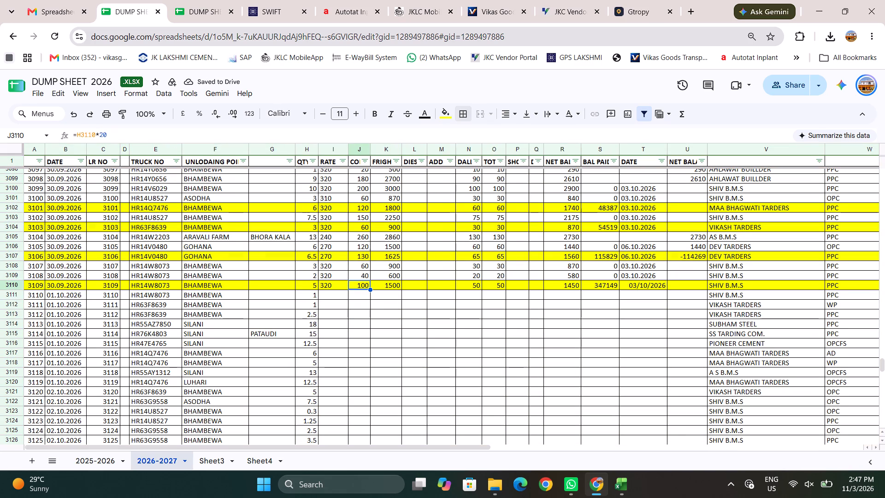
{"action": "left_click_drag", "start_coordinate": [370, 290], "coordinate": [360, 497]}
Change the fill colour of the filled-down cells in column J, starting at J3110, to white.
{"action": "scroll", "coordinate": [403, 266], "scroll_direction": "up", "scroll_amount": 5}
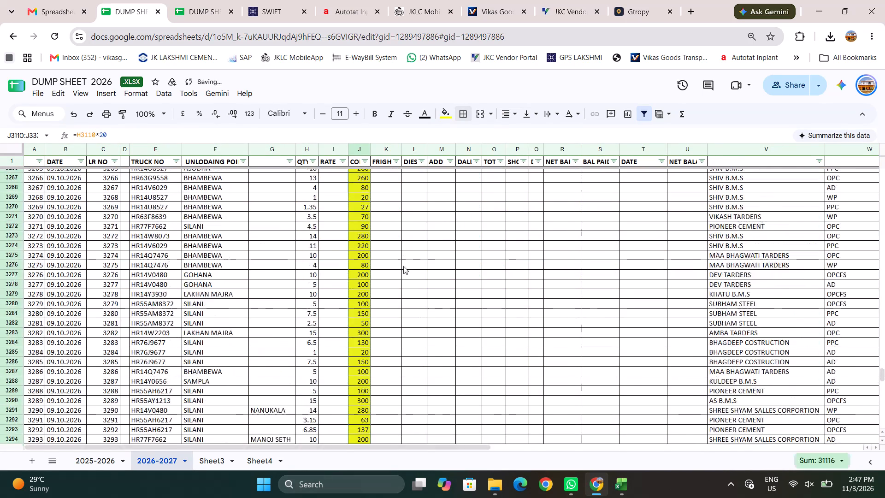
{"action": "scroll", "coordinate": [403, 266], "scroll_direction": "up", "scroll_amount": 7}
{"action": "scroll", "coordinate": [403, 266], "scroll_direction": "down", "scroll_amount": 1}
{"action": "scroll", "coordinate": [403, 266], "scroll_direction": "up", "scroll_amount": 3}
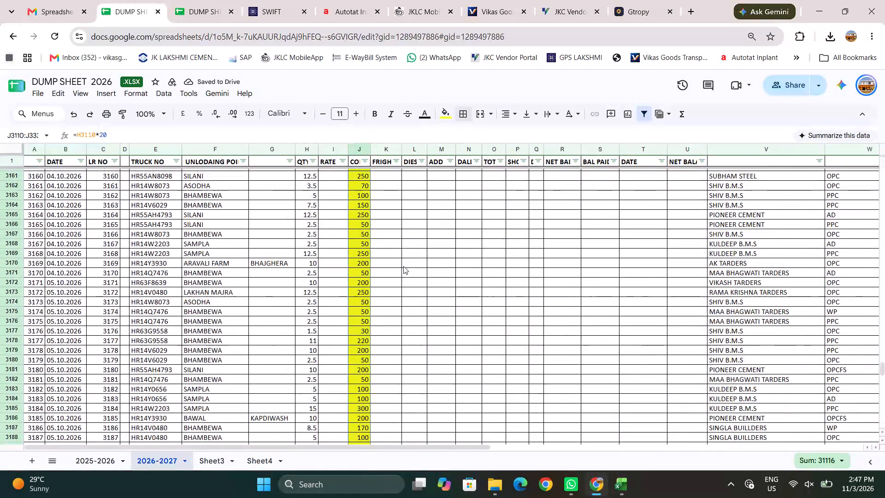
{"action": "scroll", "coordinate": [403, 266], "scroll_direction": "up", "scroll_amount": 3}
{"action": "left_click", "coordinate": [448, 119]}
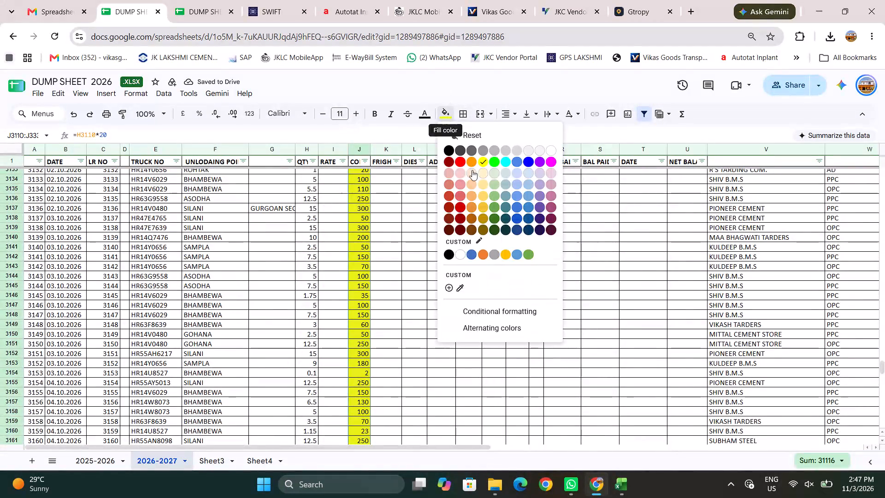
{"action": "left_click", "coordinate": [554, 147]}
{"action": "left_click", "coordinate": [448, 238]}
Fill the =H3109*I3109-J3109 freight formula from cell K3109 down column K into the October entries, to row 3333.
{"action": "scroll", "coordinate": [448, 238], "scroll_direction": "up", "scroll_amount": 1}
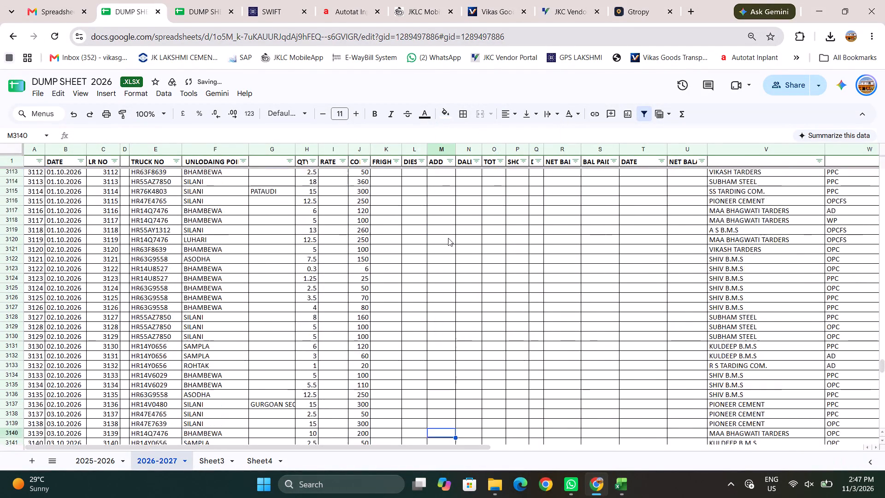
{"action": "scroll", "coordinate": [448, 238], "scroll_direction": "up", "scroll_amount": 3}
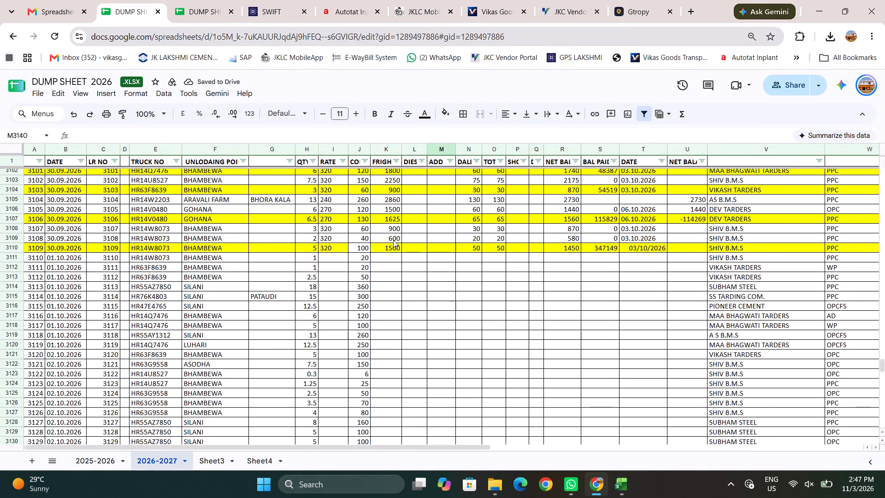
{"action": "left_click", "coordinate": [393, 239]}
{"action": "left_click", "coordinate": [402, 240]}
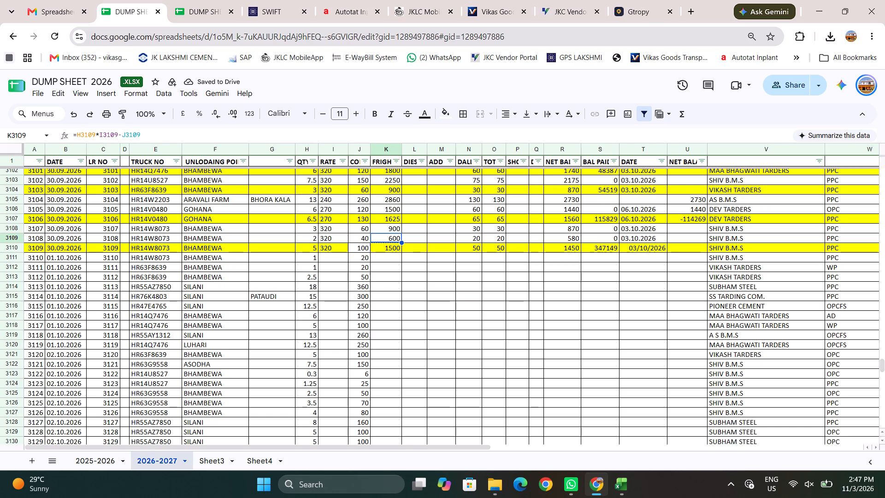
{"action": "double_click", "coordinate": [403, 243]}
{"action": "left_click_drag", "start_coordinate": [401, 243], "coordinate": [396, 273]}
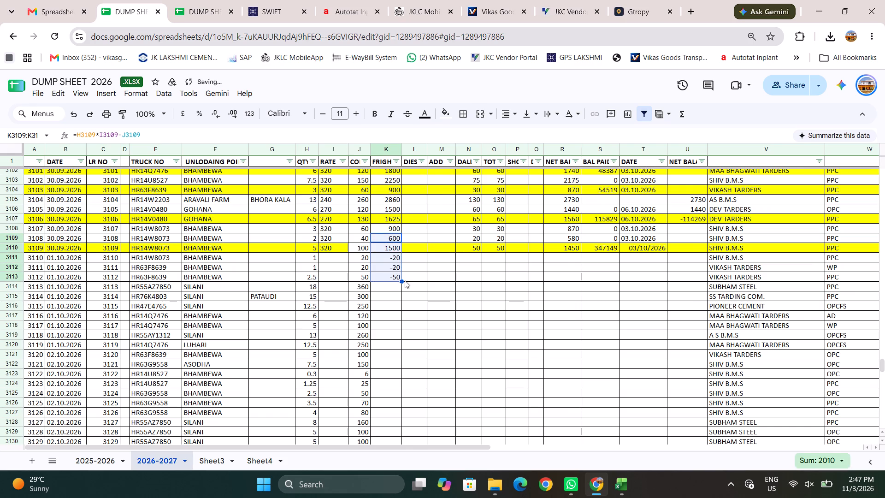
{"action": "double_click", "coordinate": [401, 281]}
Fill the =H3109*10 formula from cell N3109 down column N through all the October entries, to row 3737.
{"action": "left_click", "coordinate": [472, 239]}
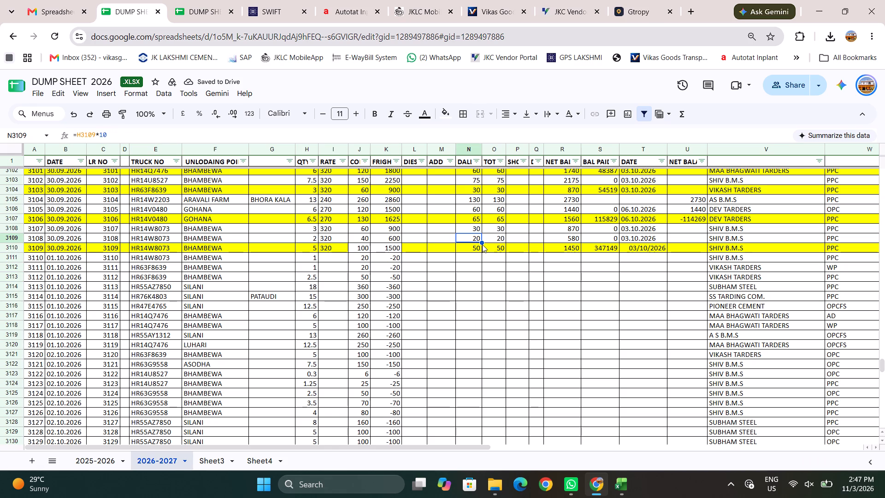
{"action": "left_click_drag", "start_coordinate": [482, 242], "coordinate": [482, 250]}
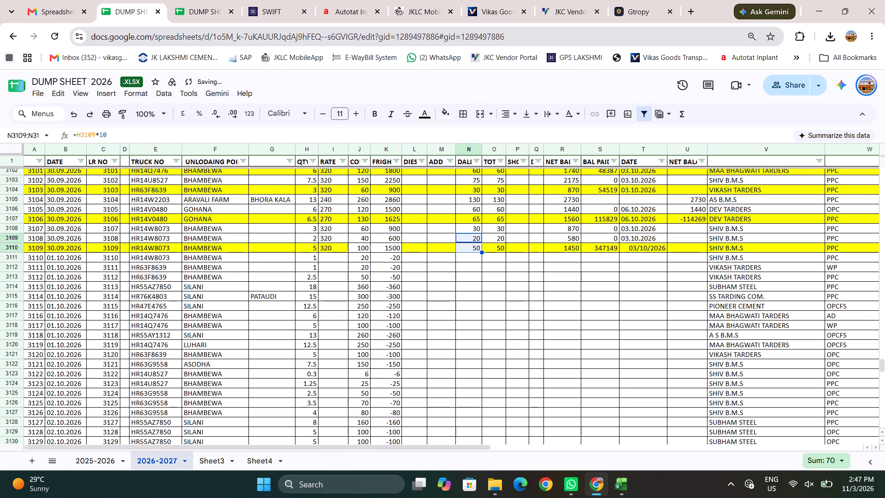
{"action": "double_click", "coordinate": [482, 252]}
{"action": "left_click_drag", "start_coordinate": [482, 252], "coordinate": [482, 263]}
{"action": "double_click", "coordinate": [482, 263]}
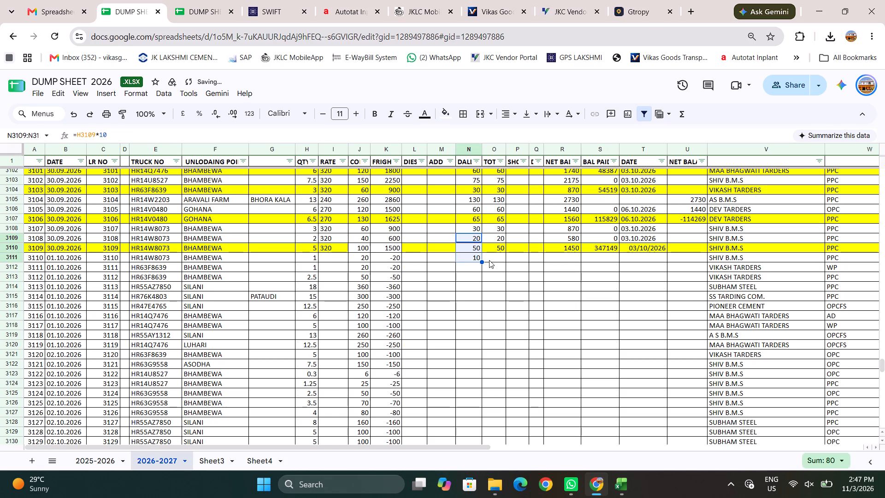
{"action": "left_click_drag", "start_coordinate": [483, 262], "coordinate": [478, 304]}
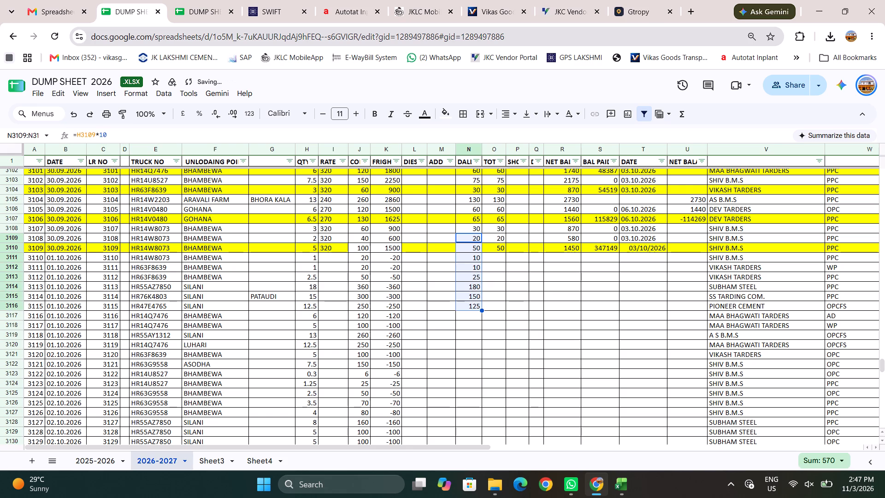
{"action": "double_click", "coordinate": [484, 310]}
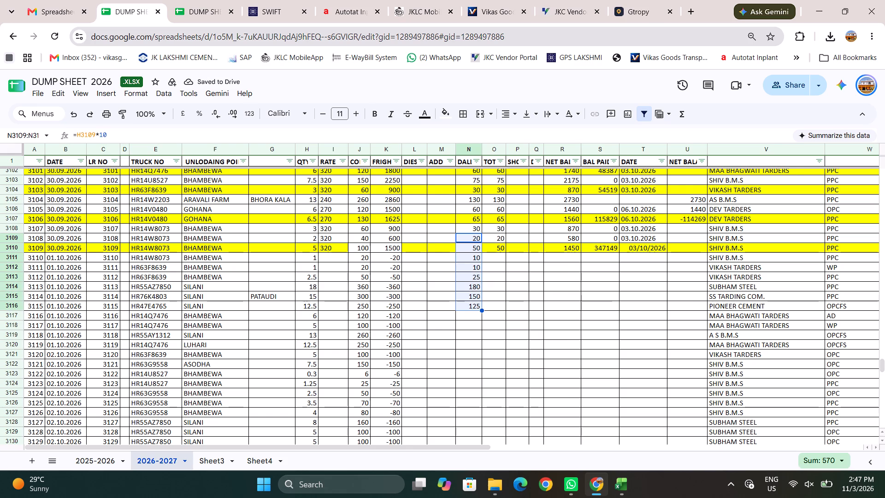
{"action": "double_click", "coordinate": [482, 310]}
{"action": "left_click_drag", "start_coordinate": [482, 310], "coordinate": [501, 484]}
Extend the =H3333*I3333-J3333 freight formula from cell K3333 down column K to row 3353.
{"action": "scroll", "coordinate": [506, 370], "scroll_direction": "up", "scroll_amount": 11}
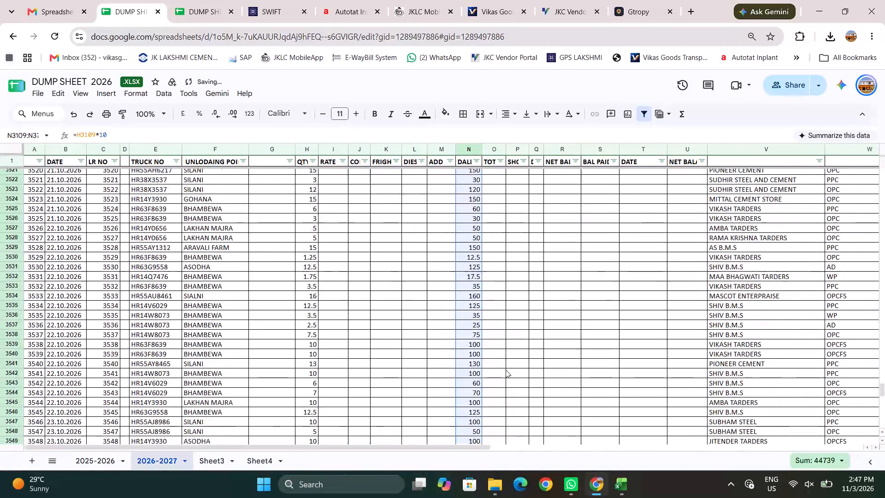
{"action": "scroll", "coordinate": [506, 370], "scroll_direction": "up", "scroll_amount": 8}
{"action": "scroll", "coordinate": [506, 370], "scroll_direction": "down", "scroll_amount": 3}
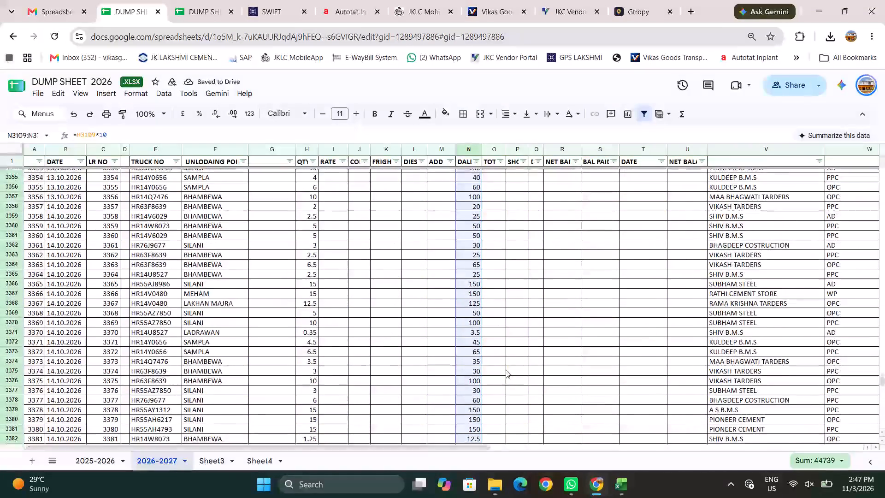
{"action": "left_click", "coordinate": [389, 202]}
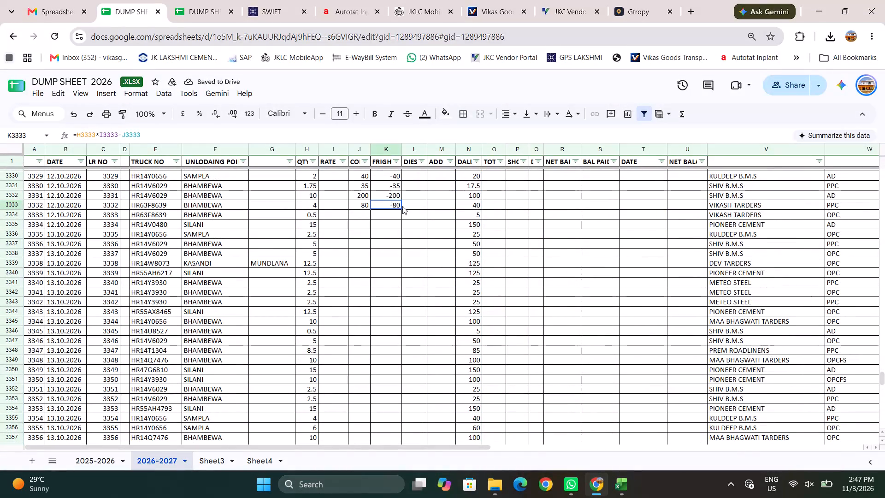
{"action": "double_click", "coordinate": [401, 207]}
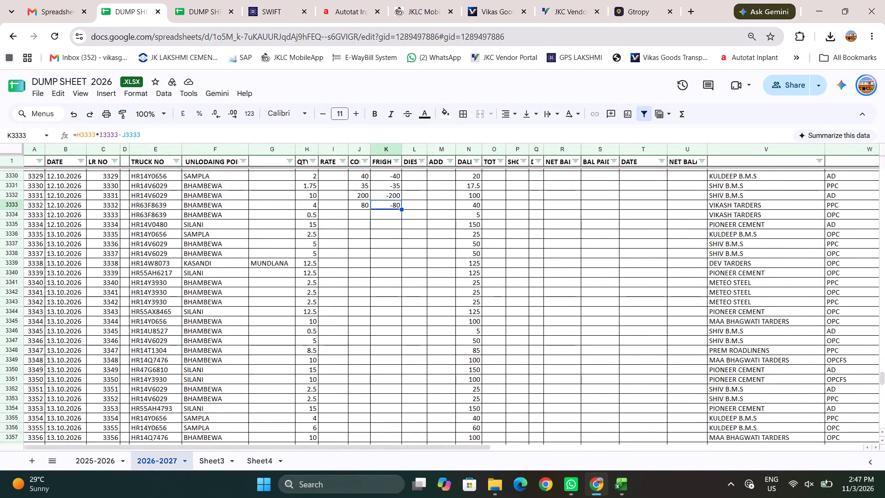
{"action": "double_click", "coordinate": [401, 210]}
{"action": "left_click_drag", "start_coordinate": [401, 210], "coordinate": [402, 225]}
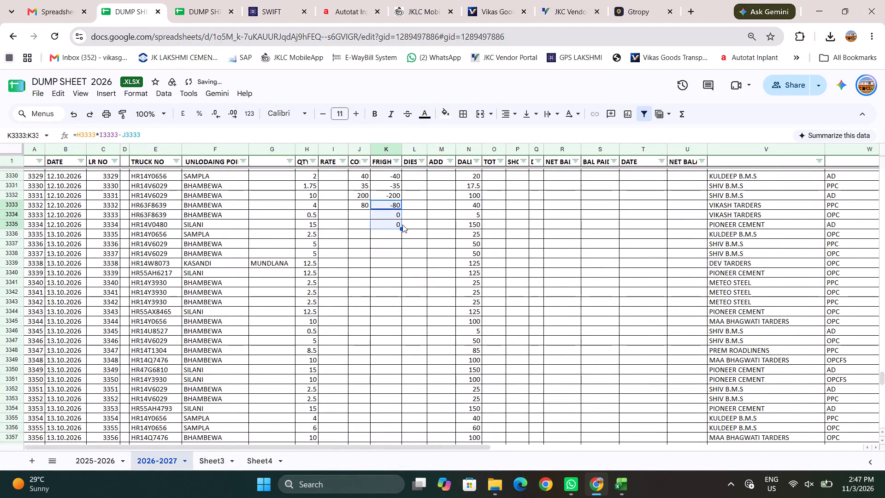
{"action": "double_click", "coordinate": [402, 229]}
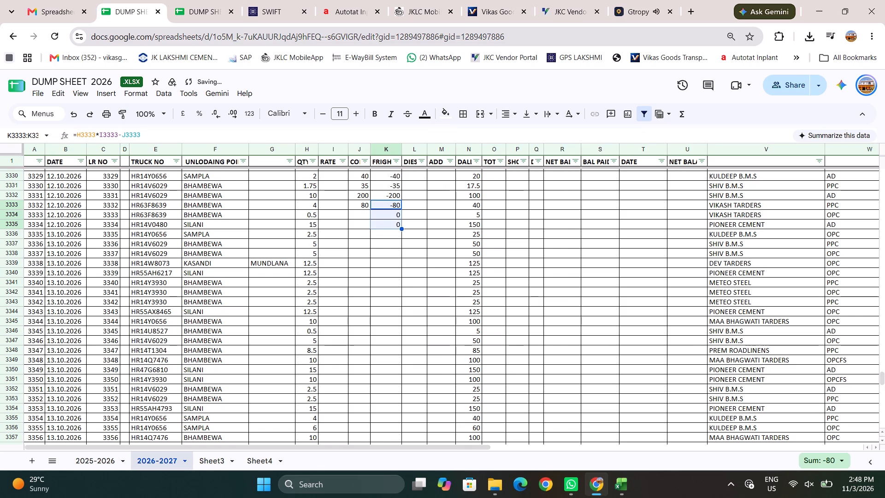
{"action": "left_click", "coordinate": [393, 204]}
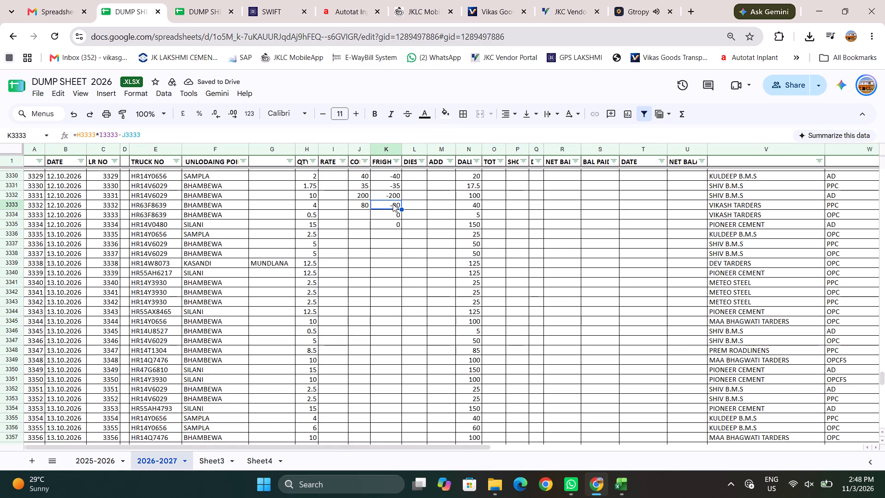
{"action": "left_click_drag", "start_coordinate": [401, 209], "coordinate": [399, 226]}
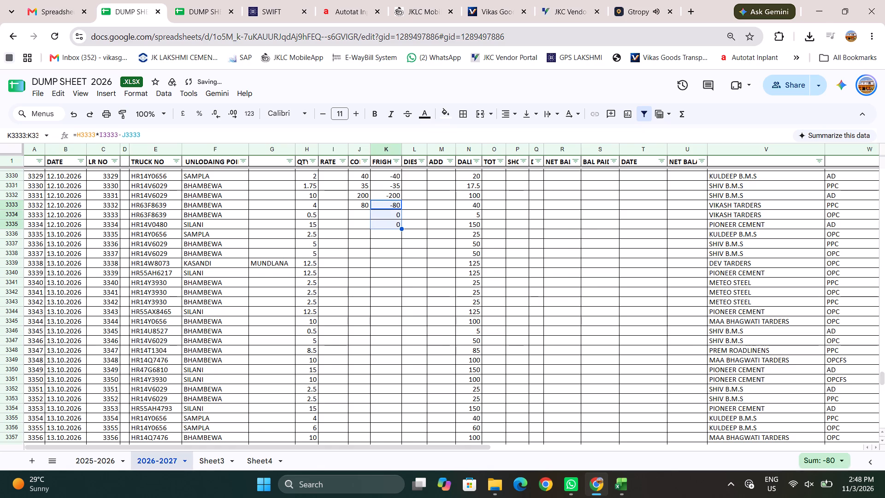
{"action": "left_click_drag", "start_coordinate": [401, 230], "coordinate": [387, 358]}
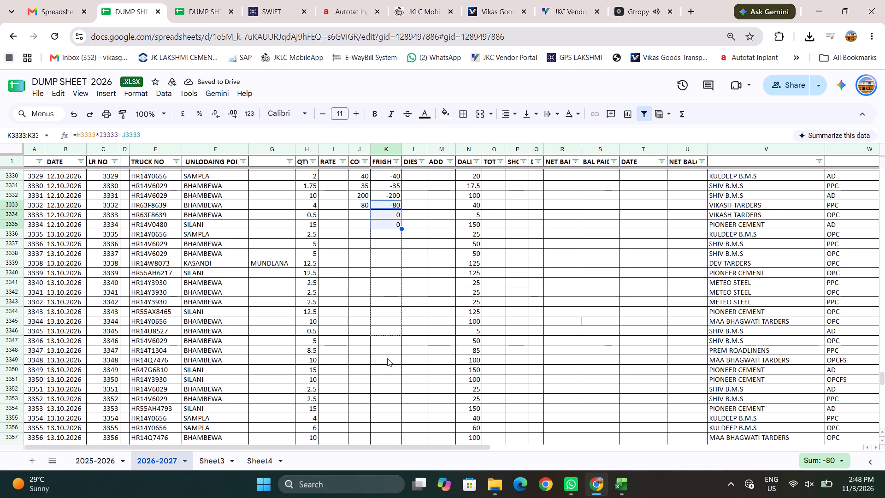
{"action": "left_click_drag", "start_coordinate": [387, 358], "coordinate": [406, 396]}
{"action": "left_click", "coordinate": [428, 304]}
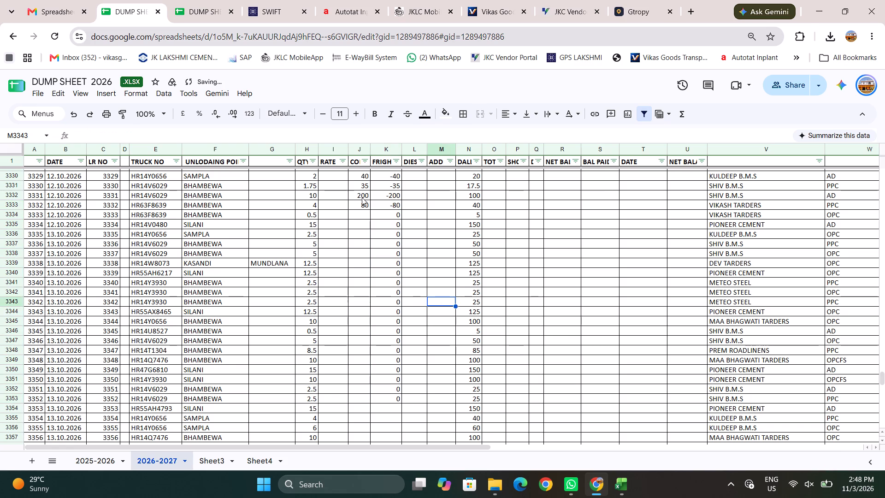
Extend the =H3333*20 formula from cell J3333 down column J past the last October entry.
{"action": "left_click", "coordinate": [362, 206]}
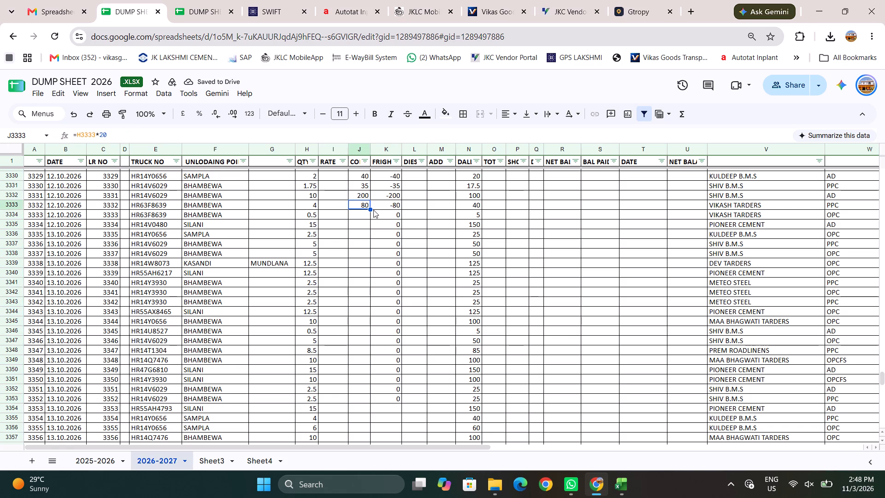
{"action": "left_click_drag", "start_coordinate": [369, 210], "coordinate": [360, 386]}
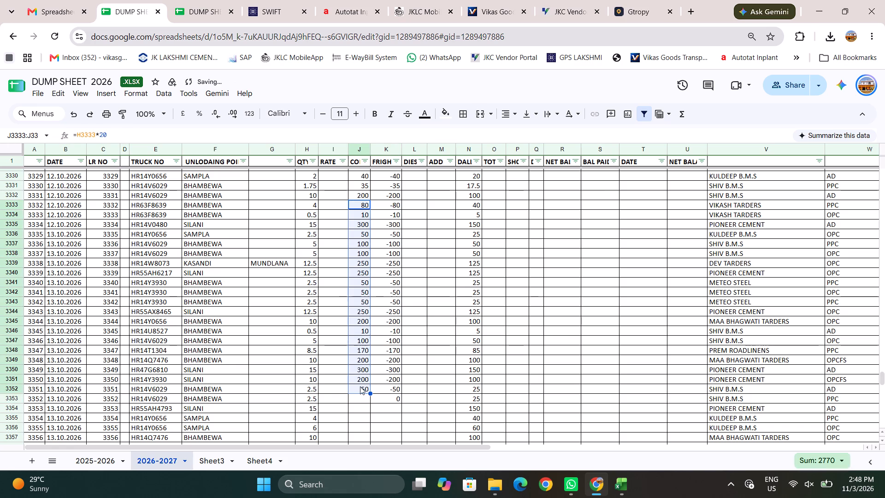
{"action": "double_click", "coordinate": [370, 394]}
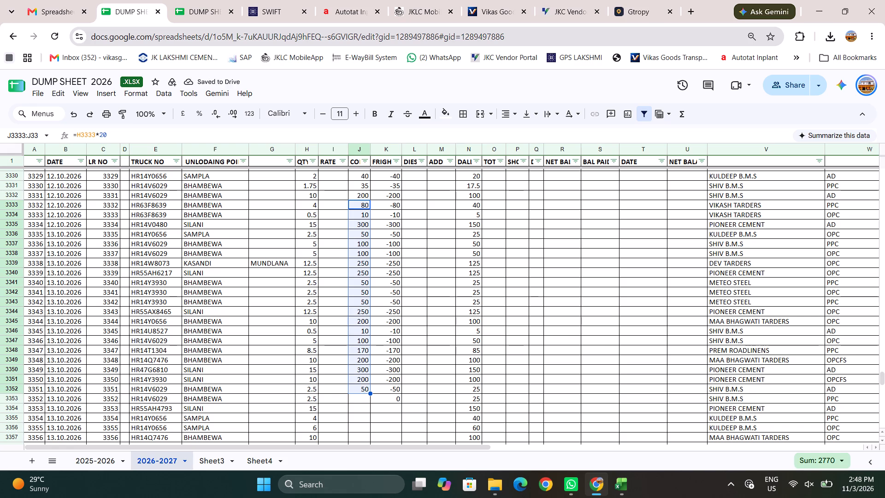
{"action": "double_click", "coordinate": [370, 394]}
{"action": "left_click", "coordinate": [364, 405]}
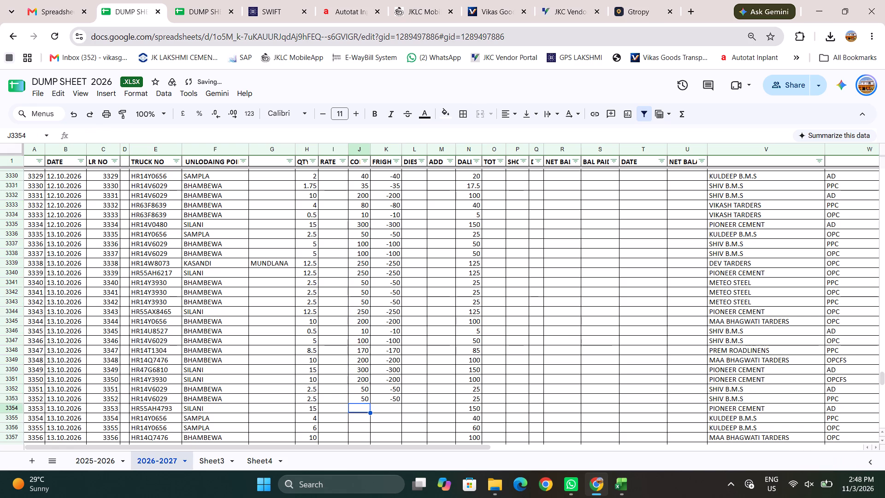
{"action": "left_click", "coordinate": [366, 399]}
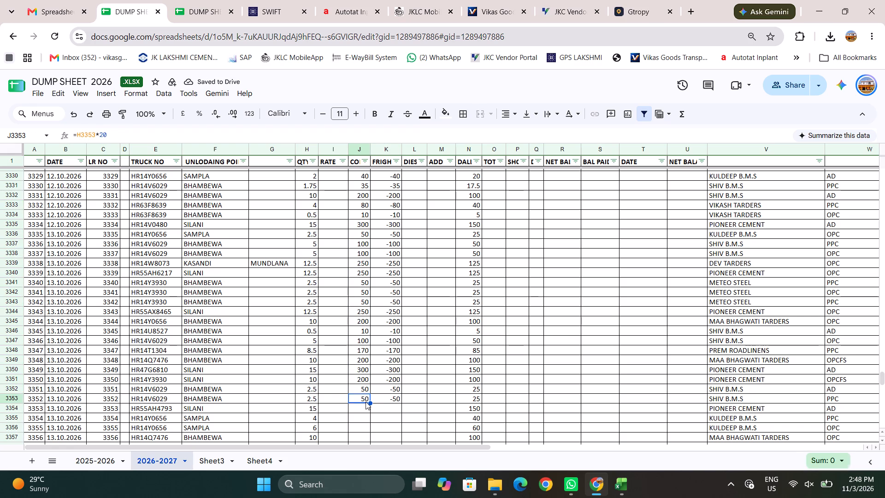
{"action": "left_click", "coordinate": [366, 402]}
{"action": "double_click", "coordinate": [371, 402]}
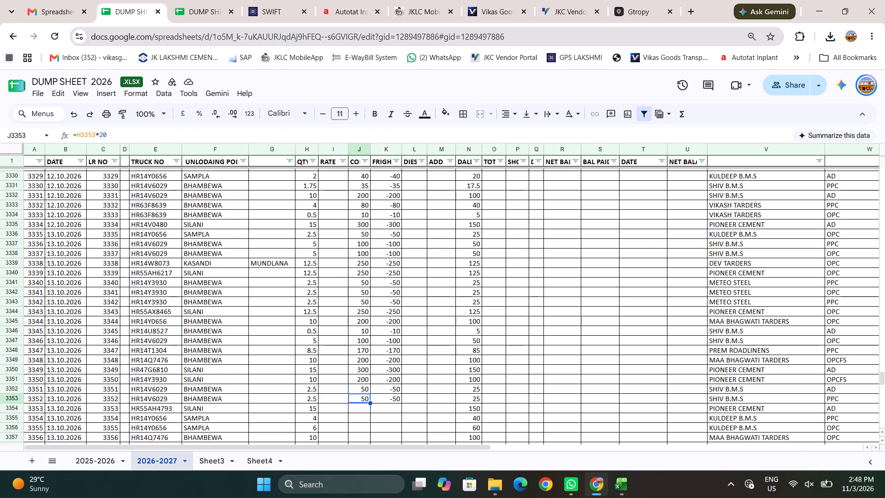
{"action": "left_click_drag", "start_coordinate": [371, 403], "coordinate": [372, 497]}
Fill the =H3353*I3353-J3353 freight formula from cell K3353 down column K past the last October entry, to row 3751.
{"action": "scroll", "coordinate": [422, 349], "scroll_direction": "up", "scroll_amount": 6}
{"action": "scroll", "coordinate": [422, 349], "scroll_direction": "up", "scroll_amount": 18}
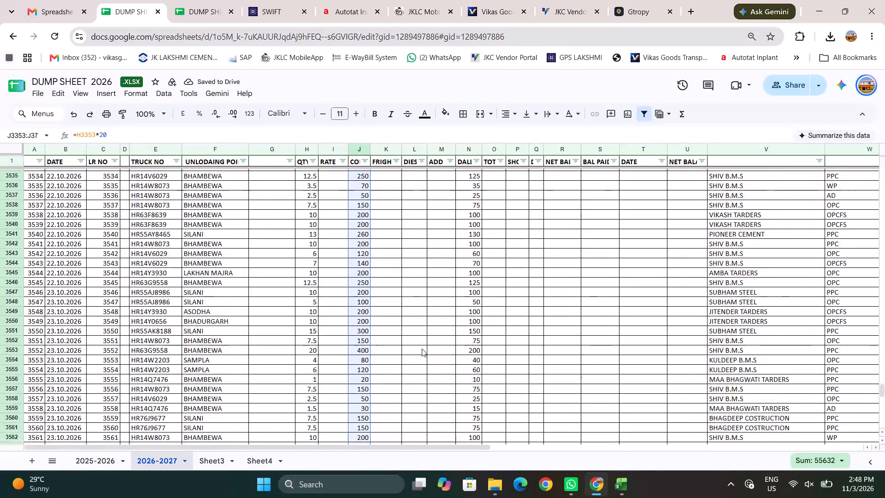
{"action": "scroll", "coordinate": [422, 349], "scroll_direction": "up", "scroll_amount": 13}
{"action": "scroll", "coordinate": [422, 349], "scroll_direction": "down", "scroll_amount": 1}
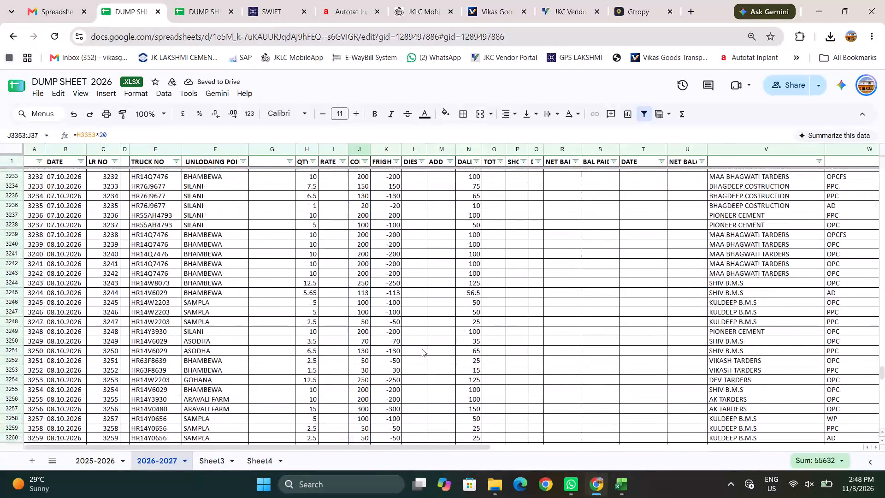
{"action": "scroll", "coordinate": [422, 349], "scroll_direction": "down", "scroll_amount": 2}
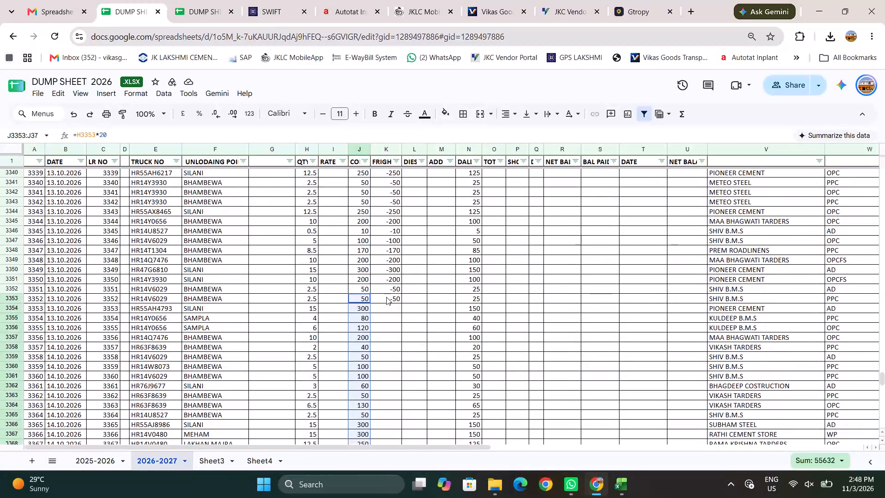
{"action": "left_click", "coordinate": [386, 297]}
{"action": "left_click_drag", "start_coordinate": [402, 301], "coordinate": [419, 497]}
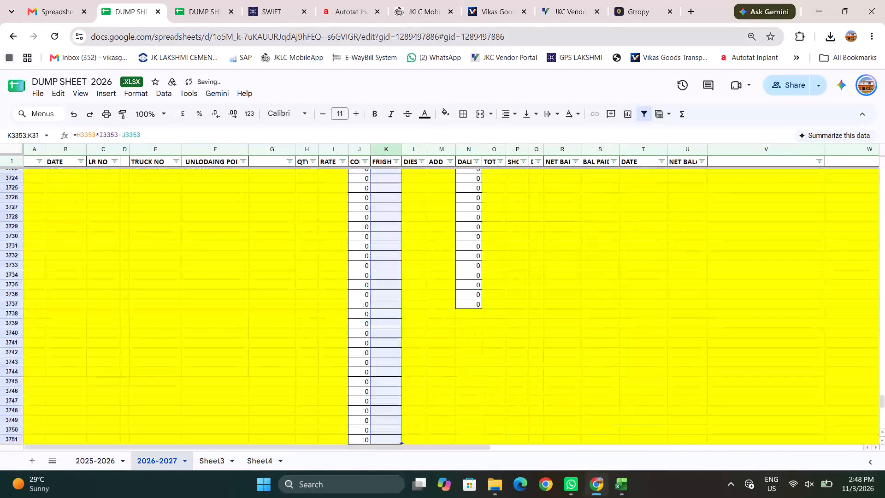
Review the filled formula columns J, K and N back up to the start of the October entries at row 3111.
{"action": "scroll", "coordinate": [456, 353], "scroll_direction": "up", "scroll_amount": 15}
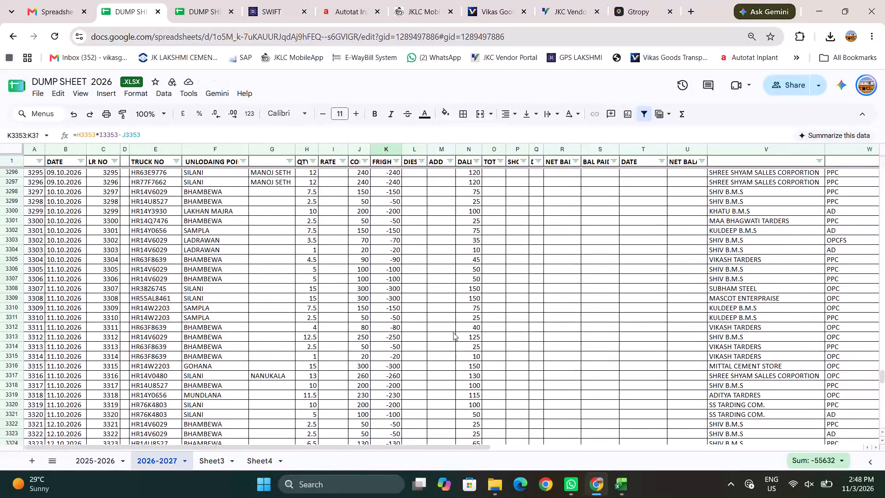
{"action": "scroll", "coordinate": [454, 305], "scroll_direction": "up", "scroll_amount": 12}
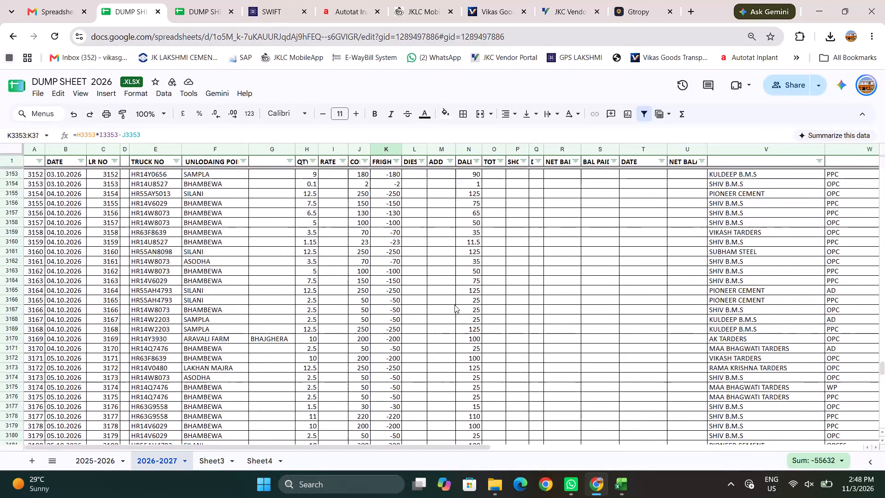
{"action": "scroll", "coordinate": [454, 305], "scroll_direction": "up", "scroll_amount": 3}
{"action": "scroll", "coordinate": [454, 305], "scroll_direction": "down", "scroll_amount": 3}
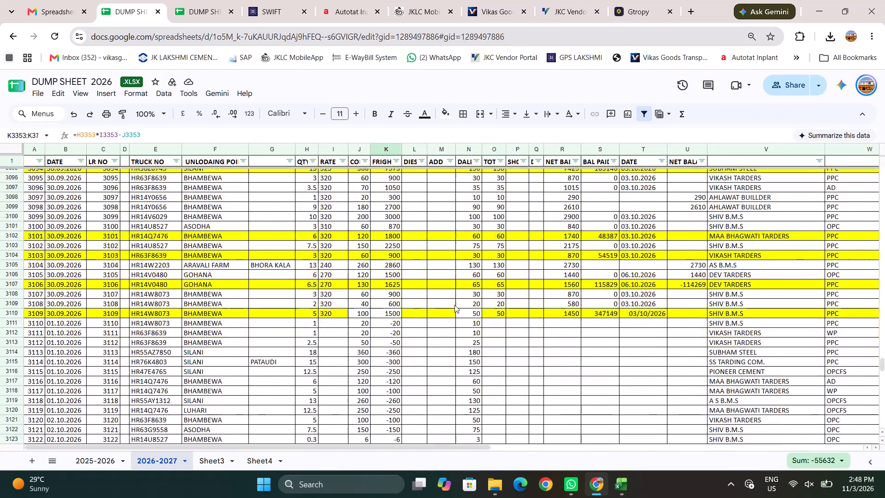
{"action": "scroll", "coordinate": [454, 305], "scroll_direction": "down", "scroll_amount": 3}
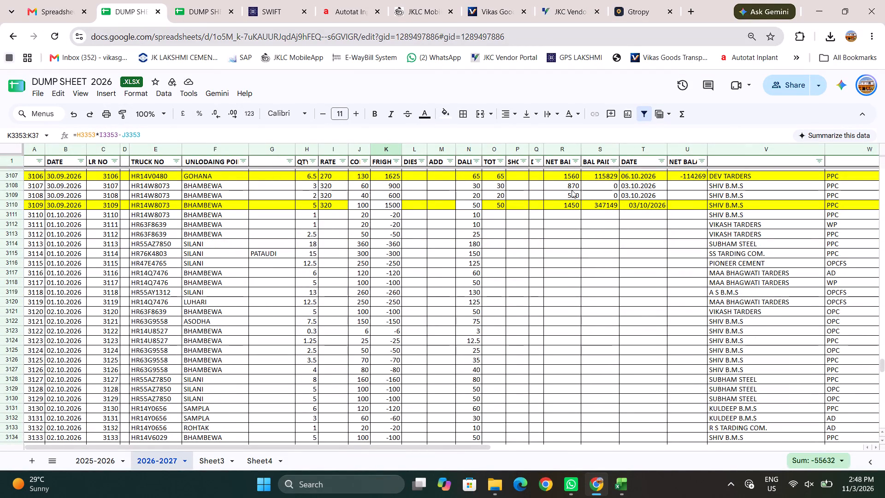
Fill the =K3109-O3109-P3109+Q3109 net balance formula from cell R3109 down column R past the last October entry.
{"action": "left_click", "coordinate": [572, 196]}
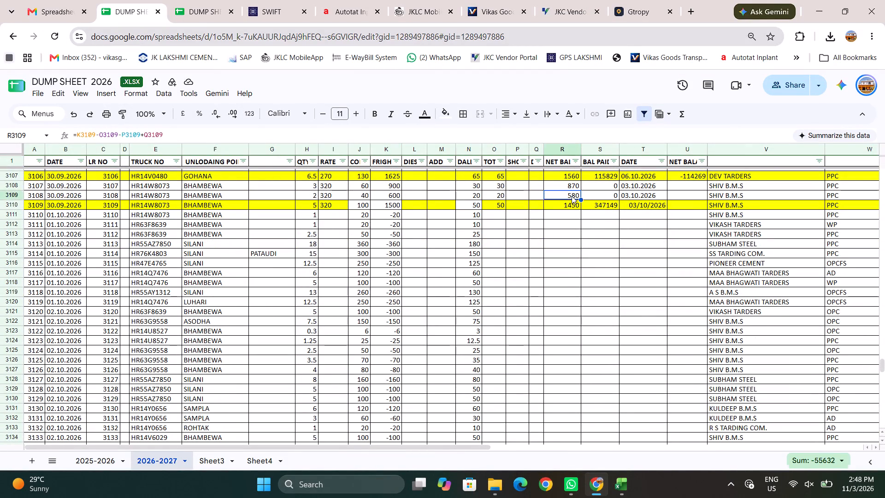
{"action": "left_click_drag", "start_coordinate": [581, 200], "coordinate": [581, 214]}
{"action": "double_click", "coordinate": [579, 219]}
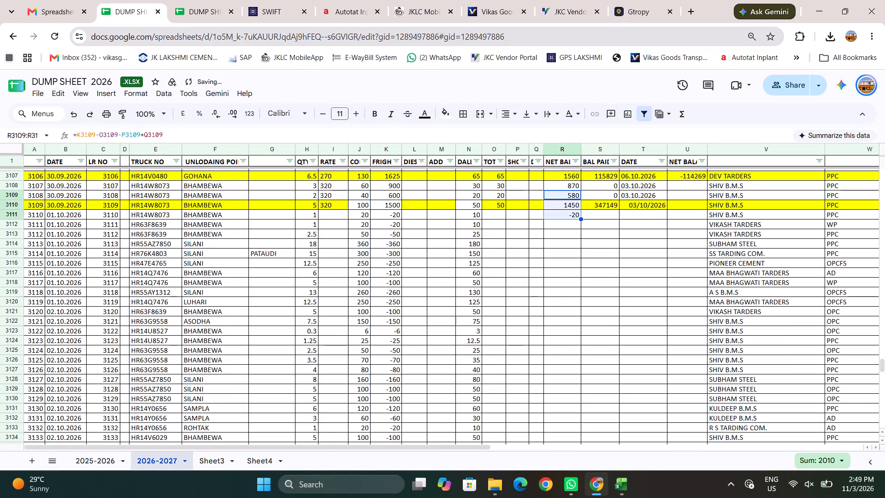
{"action": "double_click", "coordinate": [580, 219]}
{"action": "left_click_drag", "start_coordinate": [580, 219], "coordinate": [585, 497]}
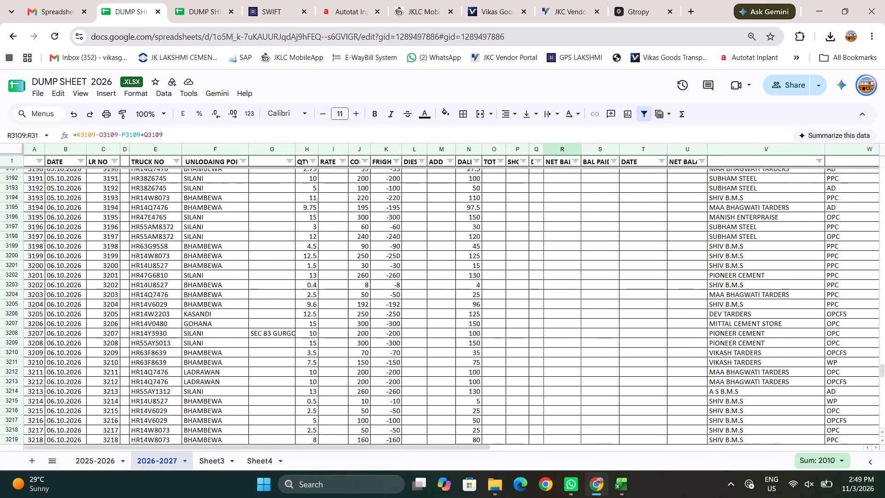
{"action": "left_click_drag", "start_coordinate": [585, 497], "coordinate": [589, 497]}
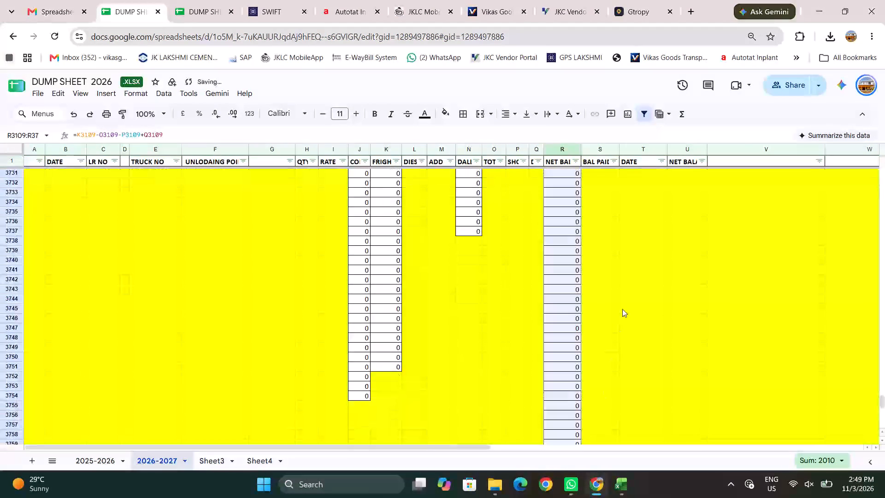
{"action": "scroll", "coordinate": [625, 303], "scroll_direction": "up", "scroll_amount": 19}
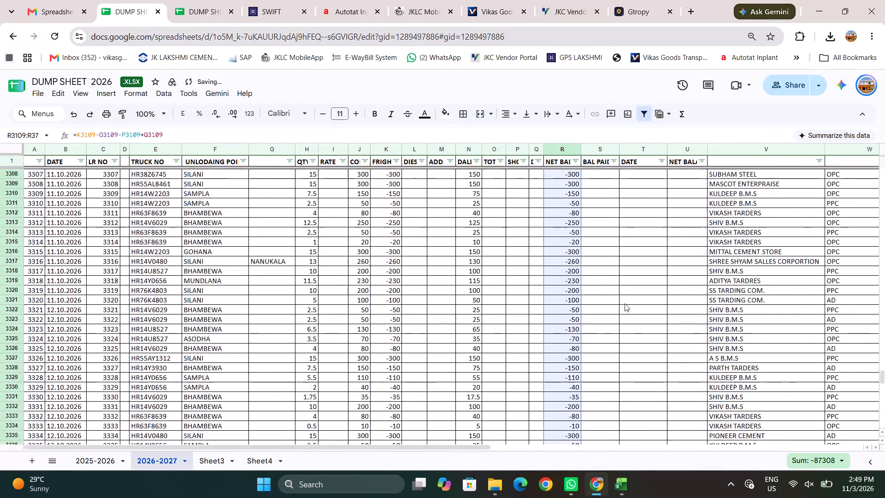
{"action": "scroll", "coordinate": [625, 303], "scroll_direction": "up", "scroll_amount": 6}
{"action": "scroll", "coordinate": [625, 303], "scroll_direction": "down", "scroll_amount": 3}
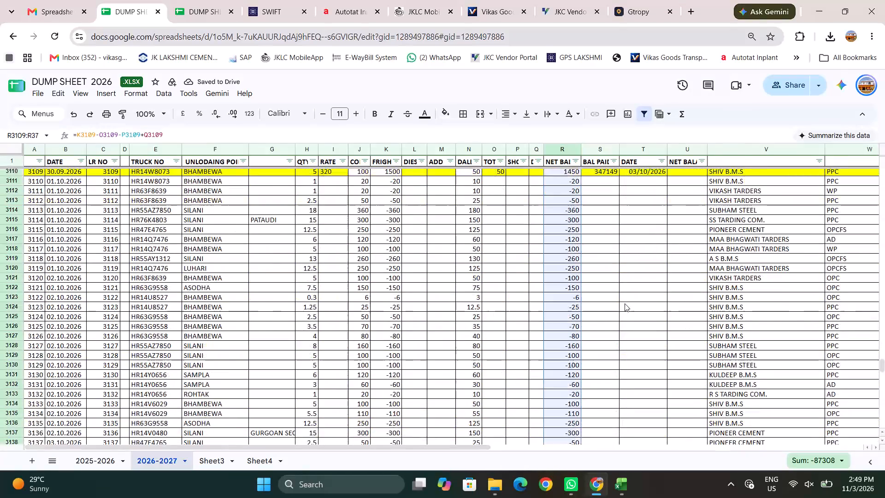
{"action": "scroll", "coordinate": [625, 303], "scroll_direction": "down", "scroll_amount": 1}
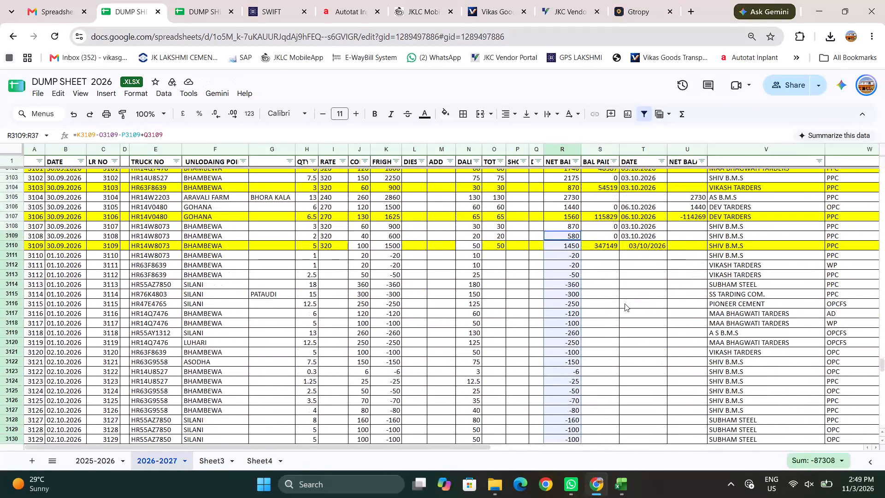
{"action": "scroll", "coordinate": [625, 303], "scroll_direction": "down", "scroll_amount": 1}
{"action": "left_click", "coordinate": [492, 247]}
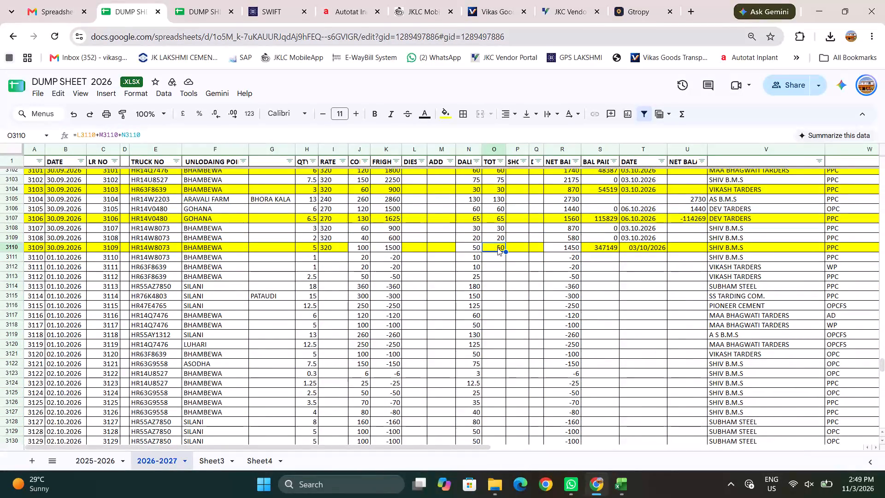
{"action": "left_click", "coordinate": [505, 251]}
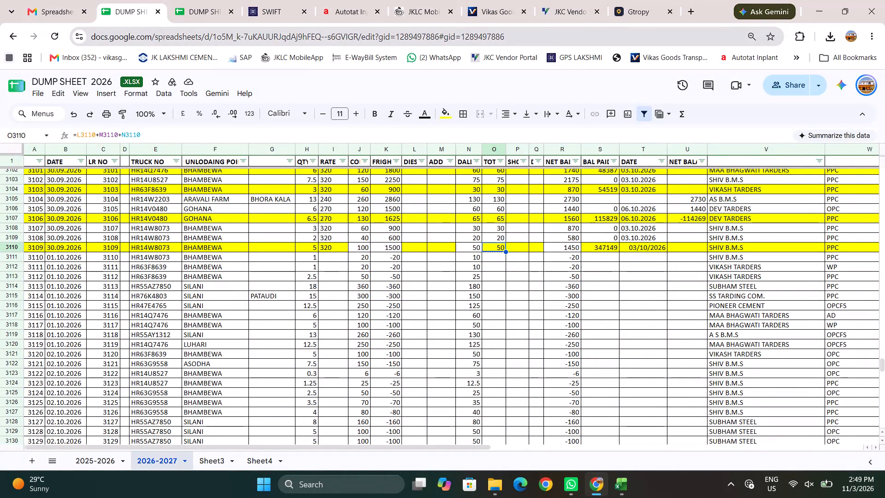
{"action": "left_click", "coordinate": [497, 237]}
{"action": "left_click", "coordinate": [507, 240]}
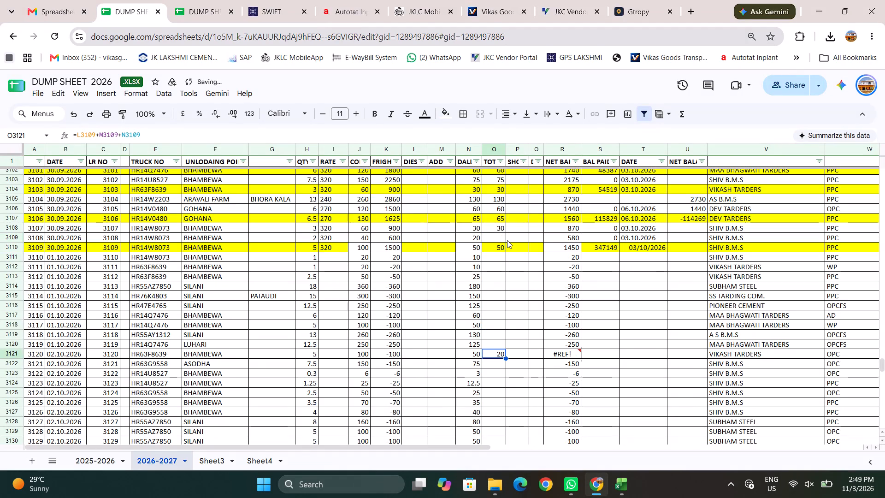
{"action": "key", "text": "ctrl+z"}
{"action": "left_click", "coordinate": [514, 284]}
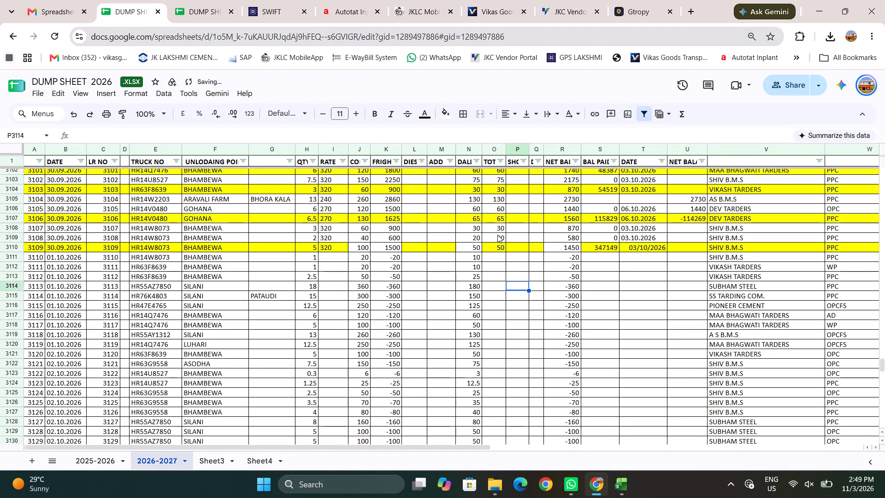
Fill the =L3109+M3109+N3109 total formula from cell O3109 down column O through the October entries.
{"action": "left_click", "coordinate": [497, 235]}
{"action": "left_click", "coordinate": [505, 240]}
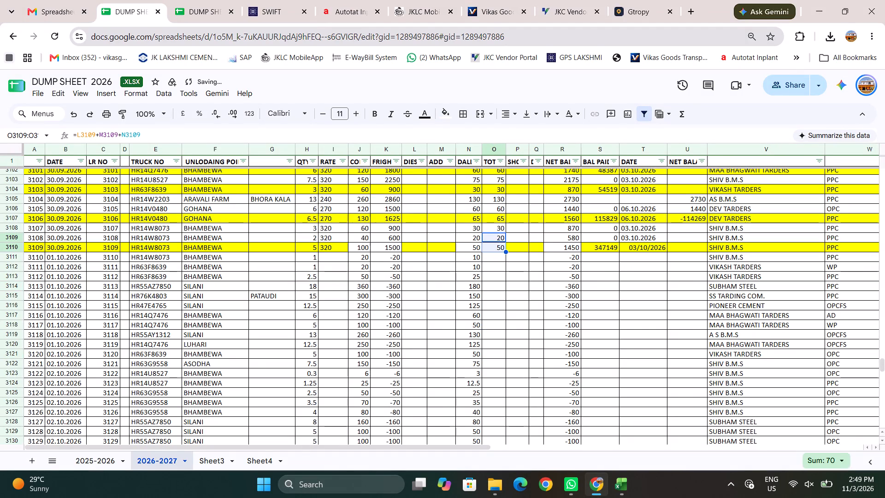
{"action": "double_click", "coordinate": [506, 251]}
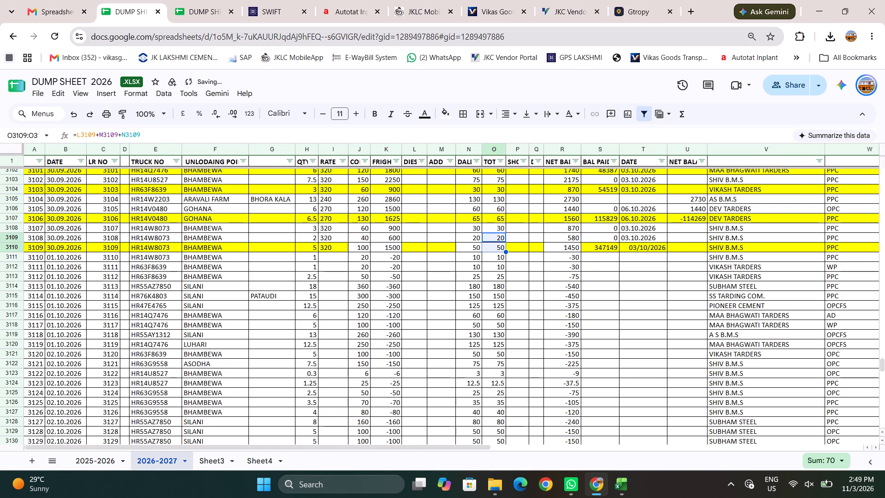
{"action": "scroll", "coordinate": [512, 322], "scroll_direction": "right", "scroll_amount": 2}
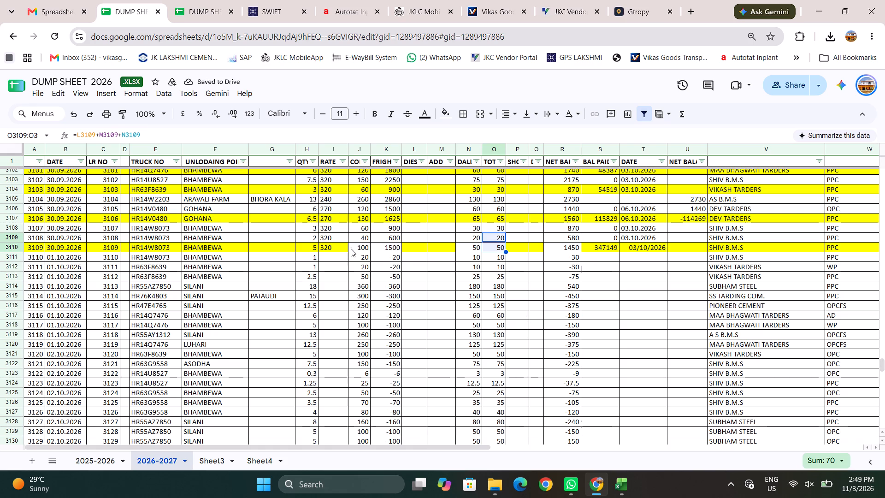
Apply yellow fill to cells J3110:K3110 and M3110:R3110 in the last September row.
{"action": "left_click_drag", "start_coordinate": [356, 248], "coordinate": [402, 238]}
{"action": "left_click", "coordinate": [416, 271]}
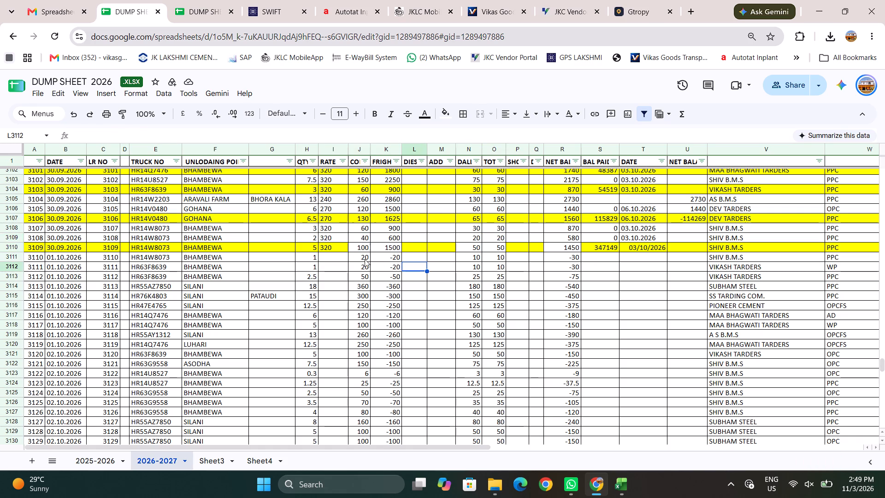
{"action": "left_click_drag", "start_coordinate": [358, 247], "coordinate": [383, 246]}
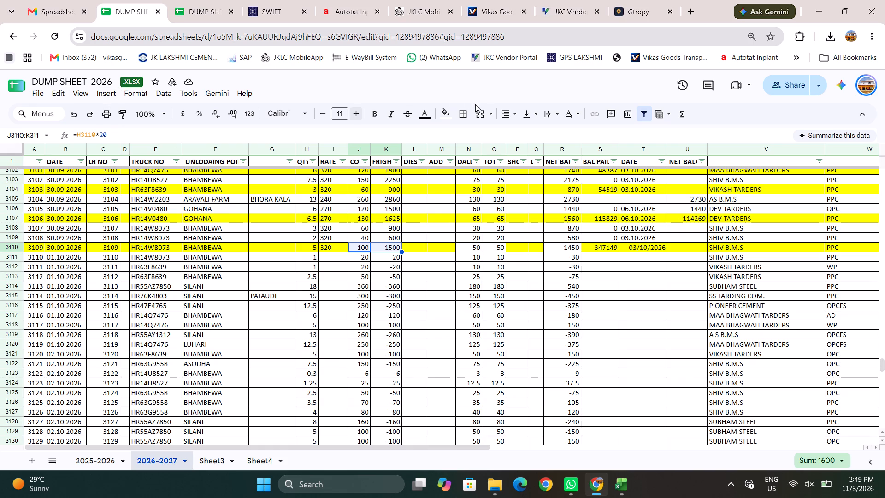
{"action": "left_click", "coordinate": [445, 115]}
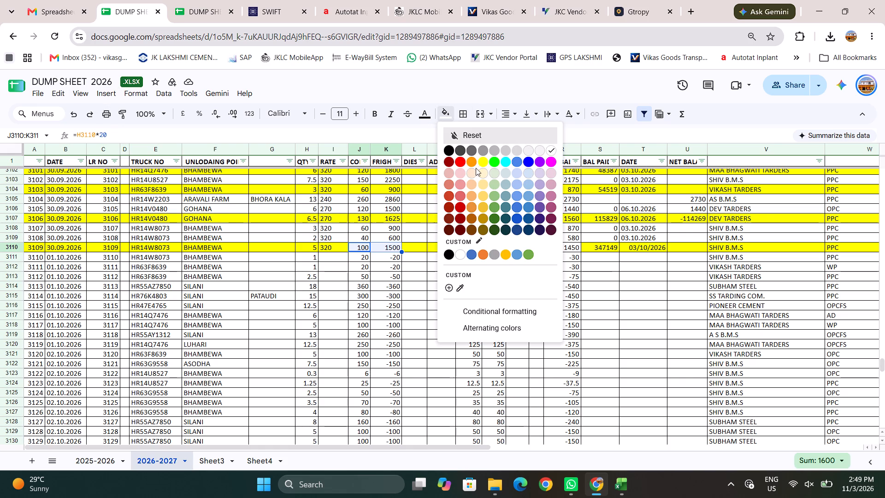
{"action": "left_click", "coordinate": [482, 162]}
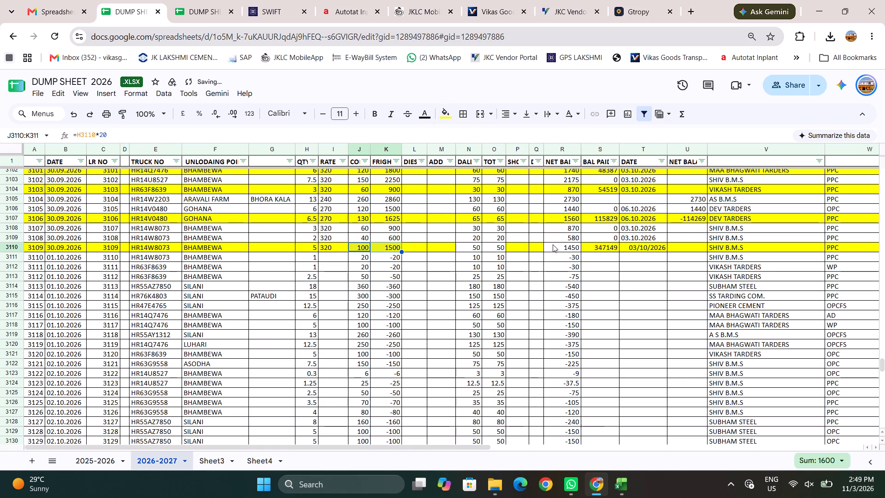
{"action": "left_click_drag", "start_coordinate": [444, 249], "coordinate": [567, 248]}
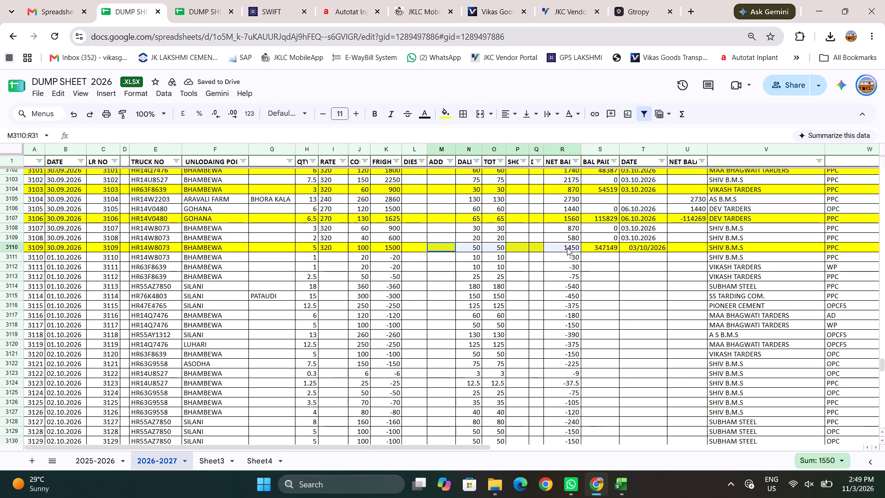
{"action": "left_click_drag", "start_coordinate": [567, 248], "coordinate": [571, 248]}
{"action": "left_click", "coordinate": [443, 115]}
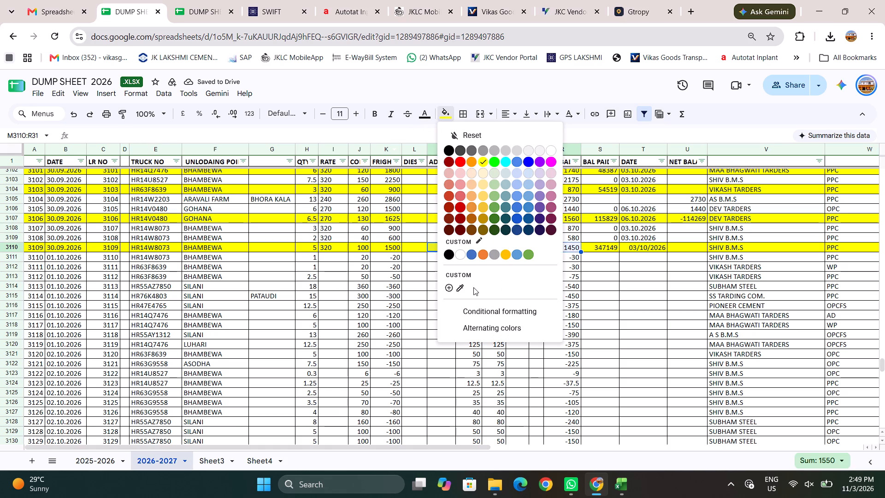
{"action": "left_click", "coordinate": [483, 162]}
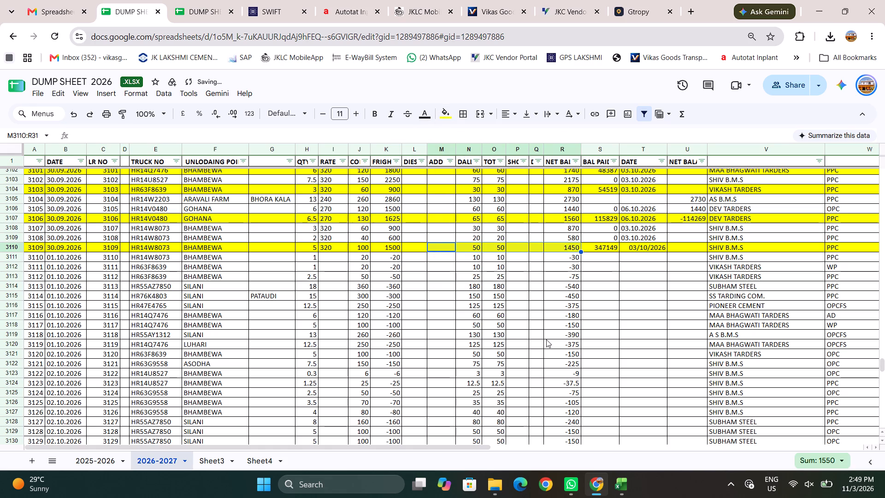
{"action": "left_click", "coordinate": [662, 317]}
Change the fill to white for the block from Y3110 across to column AH and down to the sheet's bottom.
{"action": "scroll", "coordinate": [334, 308], "scroll_direction": "right", "scroll_amount": 1}
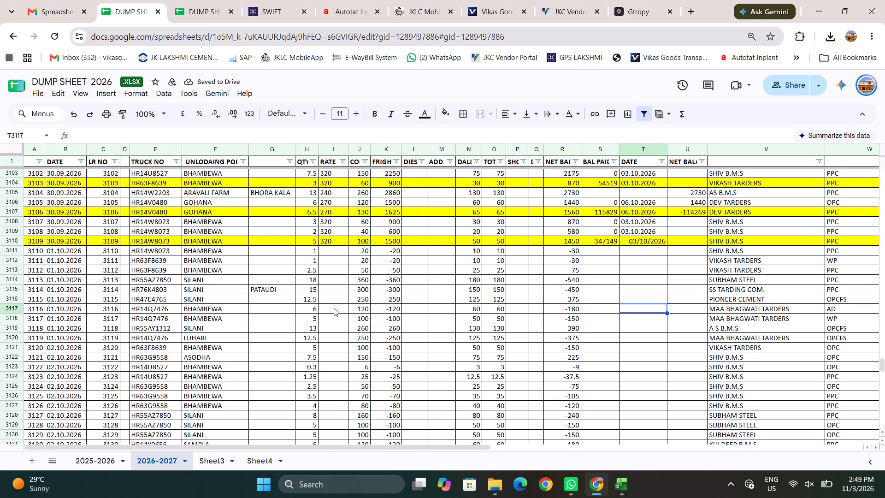
{"action": "scroll", "coordinate": [334, 308], "scroll_direction": "down", "scroll_amount": 1}
{"action": "scroll", "coordinate": [334, 308], "scroll_direction": "left", "scroll_amount": 2}
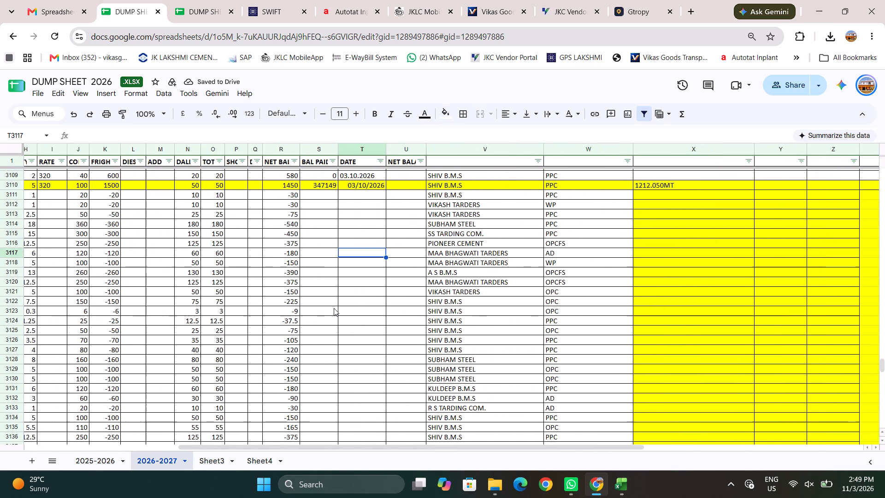
{"action": "scroll", "coordinate": [334, 308], "scroll_direction": "left", "scroll_amount": 2}
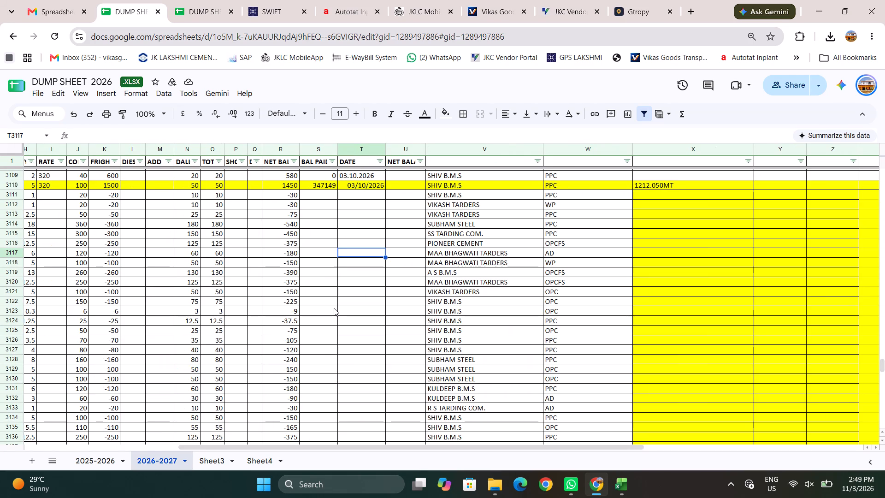
{"action": "scroll", "coordinate": [334, 308], "scroll_direction": "right", "scroll_amount": 3}
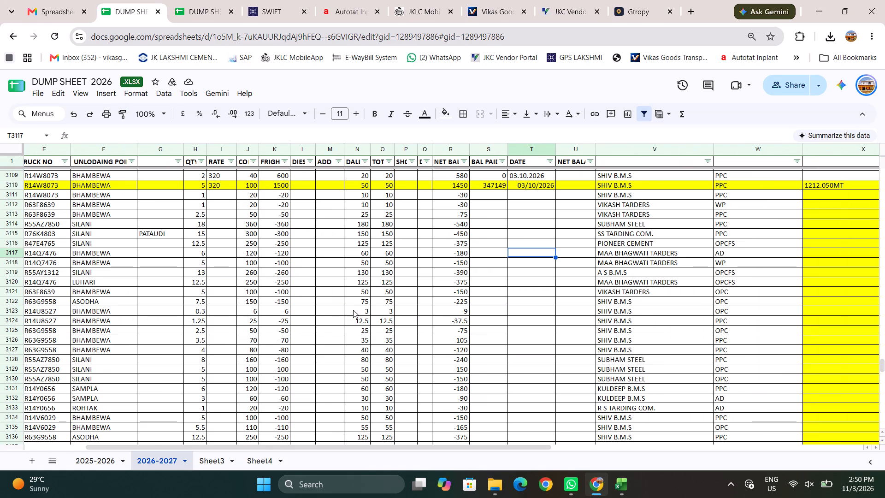
{"action": "scroll", "coordinate": [509, 321], "scroll_direction": "left", "scroll_amount": 4}
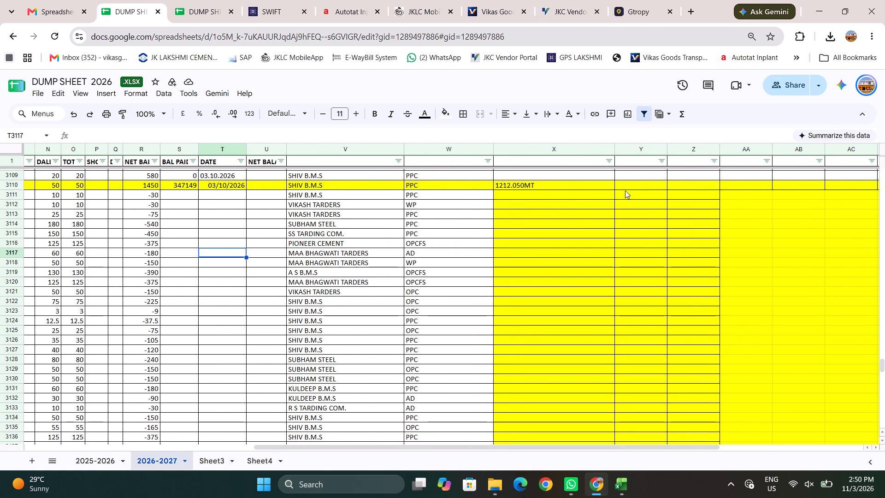
{"action": "left_click", "coordinate": [628, 186]}
{"action": "key", "text": "ctrl+shift+Right"}
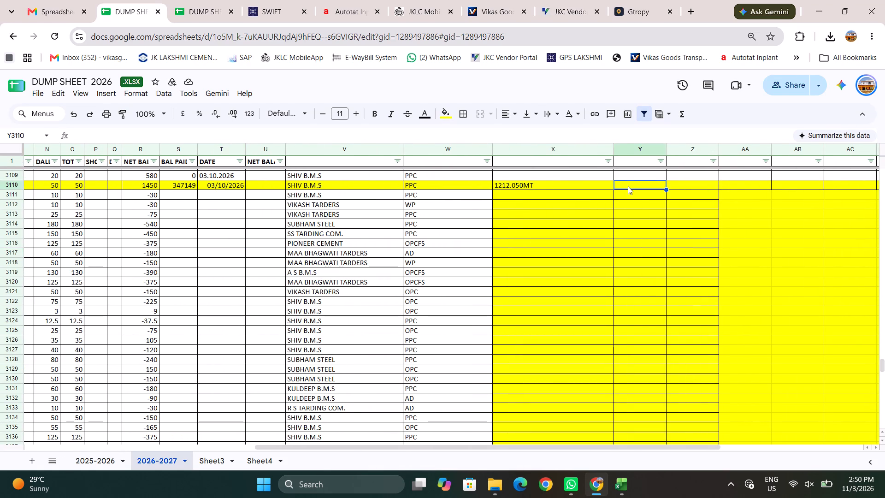
{"action": "key", "text": "ctrl+shift+Down"}
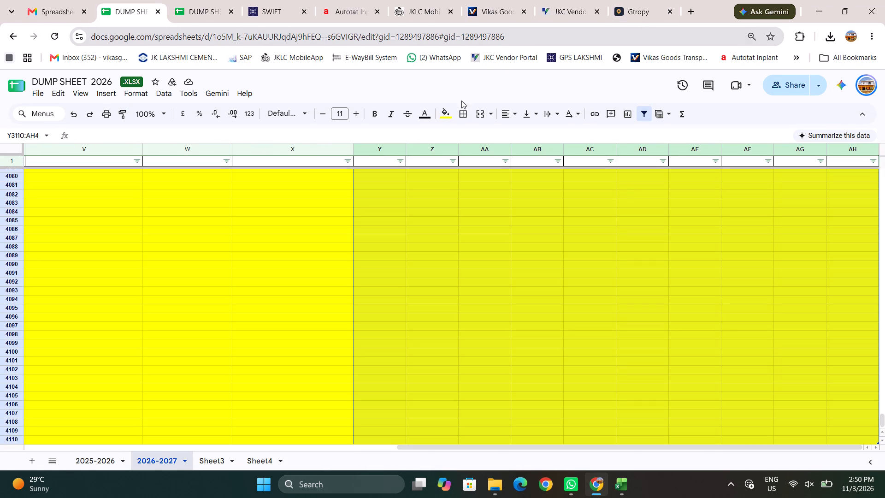
{"action": "left_click", "coordinate": [445, 116]}
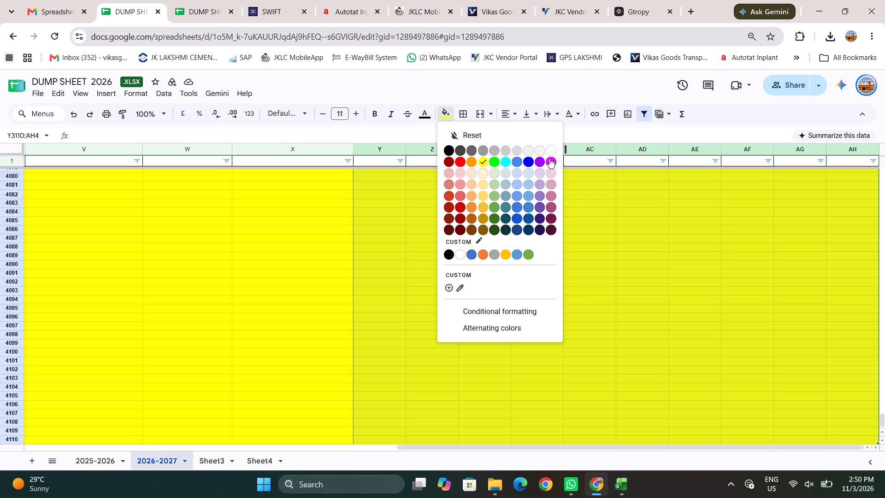
{"action": "left_click", "coordinate": [549, 148]}
Change the fill to white for the block from A3715 across to column AH and down to the sheet's bottom.
{"action": "scroll", "coordinate": [330, 270], "scroll_direction": "right", "scroll_amount": 2}
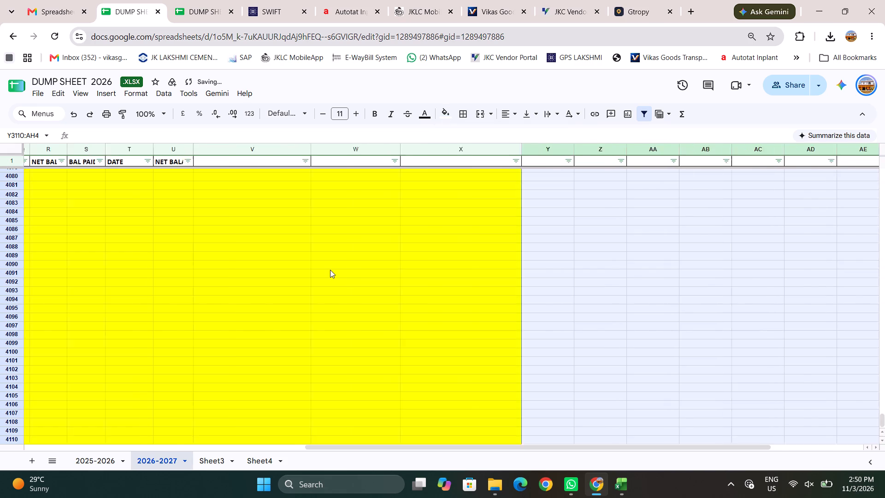
{"action": "scroll", "coordinate": [330, 270], "scroll_direction": "right", "scroll_amount": 10}
{"action": "scroll", "coordinate": [330, 270], "scroll_direction": "up", "scroll_amount": 20}
{"action": "scroll", "coordinate": [330, 270], "scroll_direction": "up", "scroll_amount": 4}
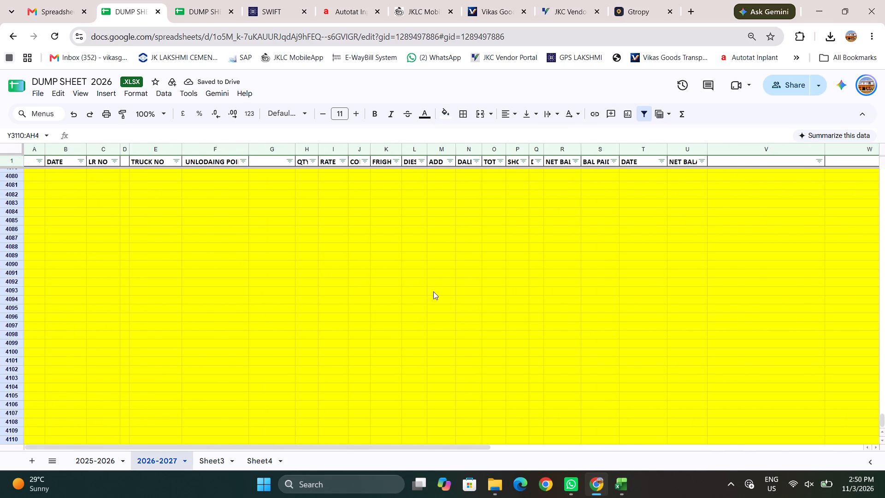
{"action": "key", "text": "ctrl+shift+Up"}
{"action": "scroll", "coordinate": [158, 345], "scroll_direction": "down", "scroll_amount": 4}
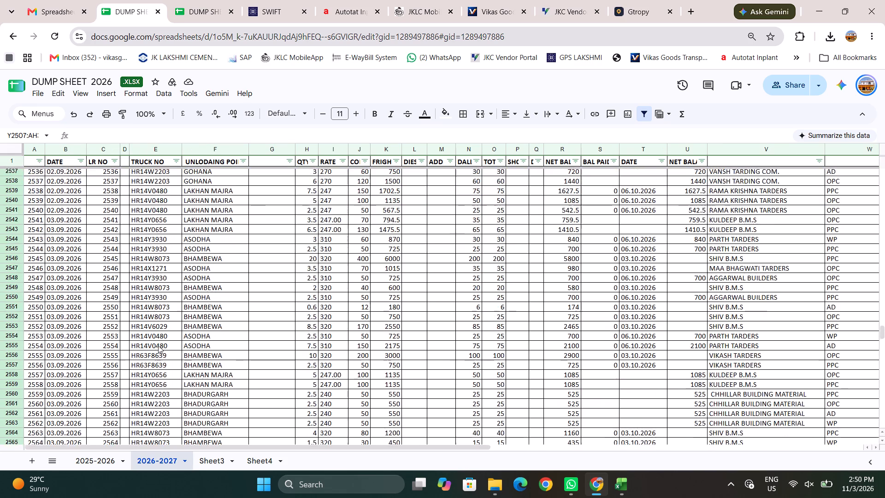
{"action": "scroll", "coordinate": [158, 345], "scroll_direction": "down", "scroll_amount": 16}
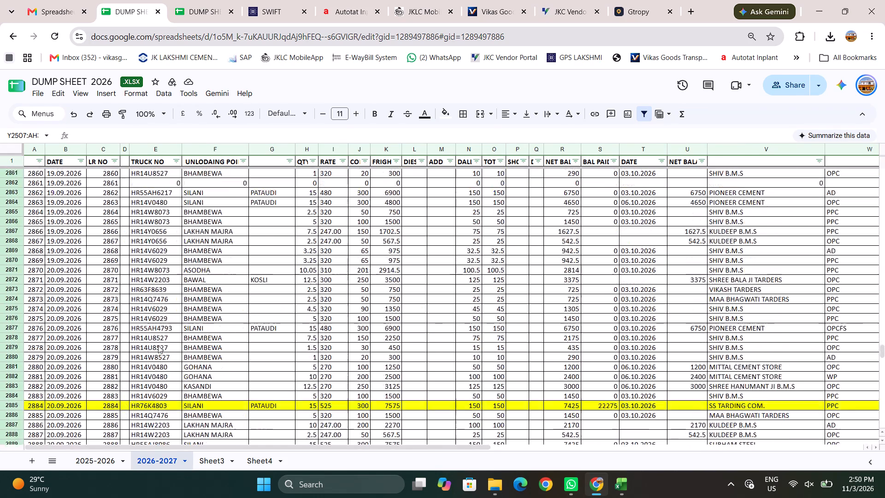
{"action": "scroll", "coordinate": [158, 345], "scroll_direction": "down", "scroll_amount": 20}
{"action": "scroll", "coordinate": [158, 345], "scroll_direction": "down", "scroll_amount": 8}
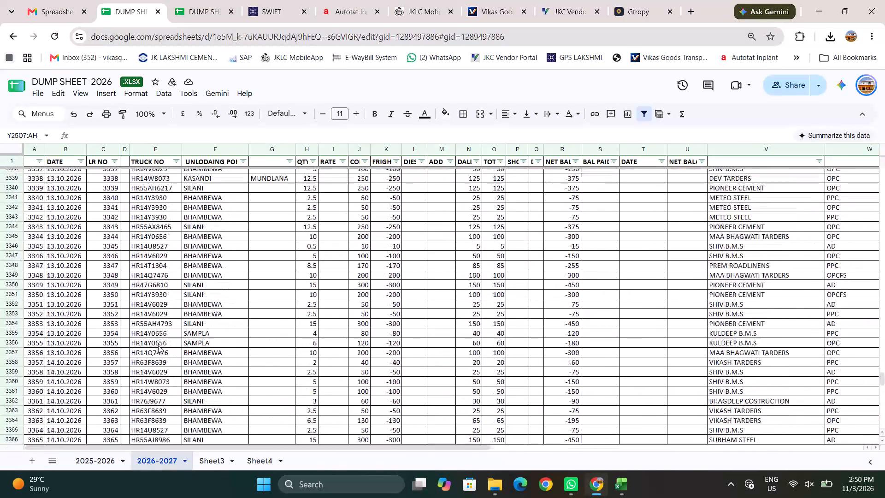
{"action": "scroll", "coordinate": [158, 345], "scroll_direction": "down", "scroll_amount": 12}
{"action": "scroll", "coordinate": [158, 345], "scroll_direction": "up", "scroll_amount": 8}
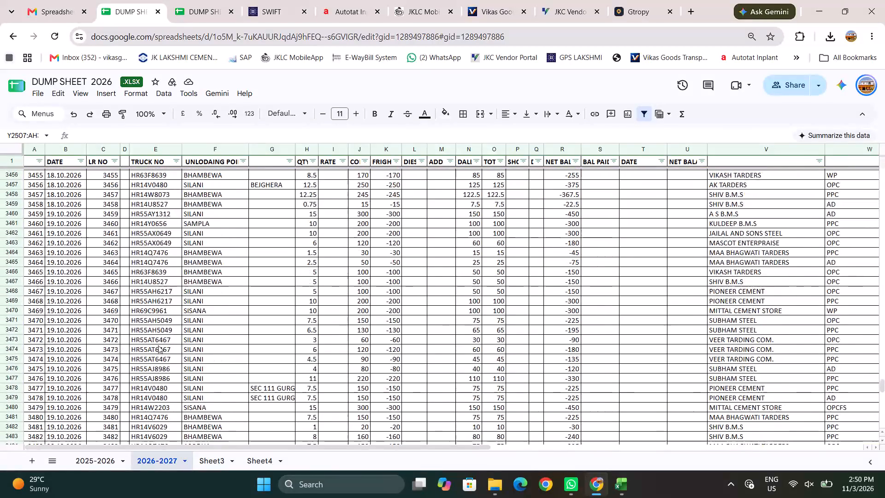
{"action": "scroll", "coordinate": [158, 345], "scroll_direction": "down", "scroll_amount": 12}
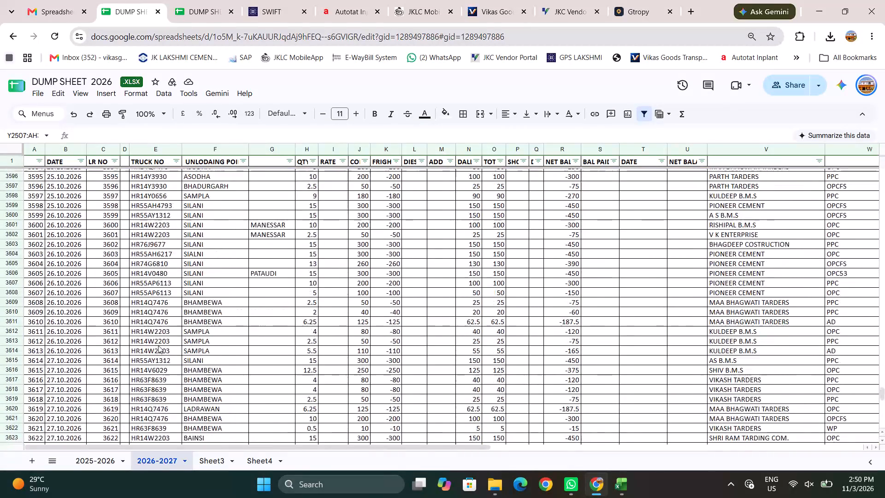
{"action": "scroll", "coordinate": [158, 345], "scroll_direction": "down", "scroll_amount": 12}
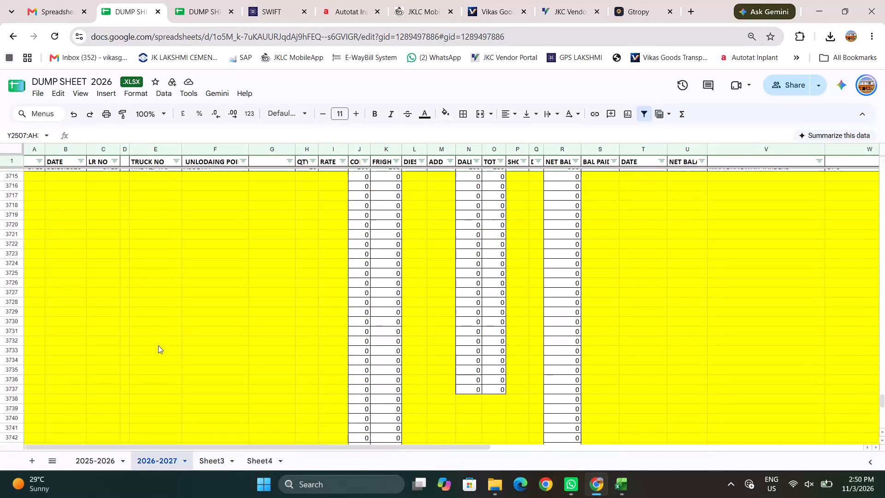
{"action": "scroll", "coordinate": [158, 345], "scroll_direction": "down", "scroll_amount": 1}
{"action": "scroll", "coordinate": [158, 345], "scroll_direction": "up", "scroll_amount": 1}
{"action": "left_click", "coordinate": [33, 238]}
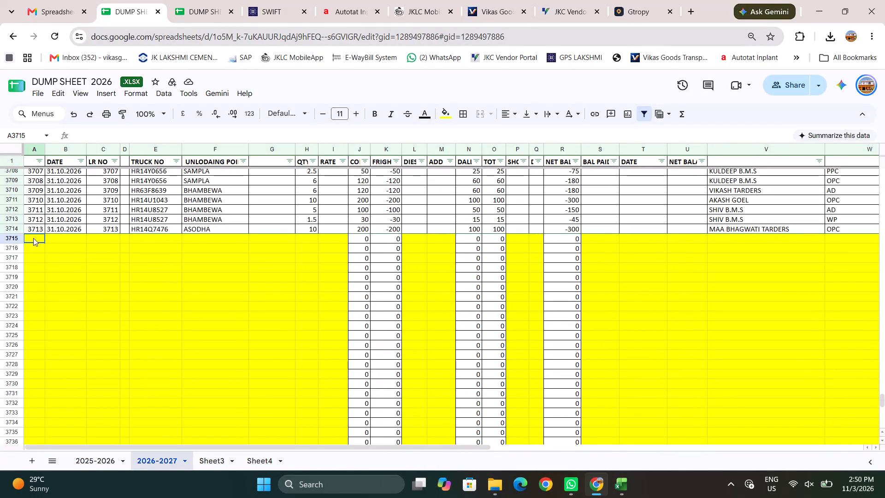
{"action": "key", "text": "ctrl+shift+Right"}
{"action": "key", "text": "ctrl+shift+Right"}
{"action": "key", "text": "ctrl+shift+Right"}
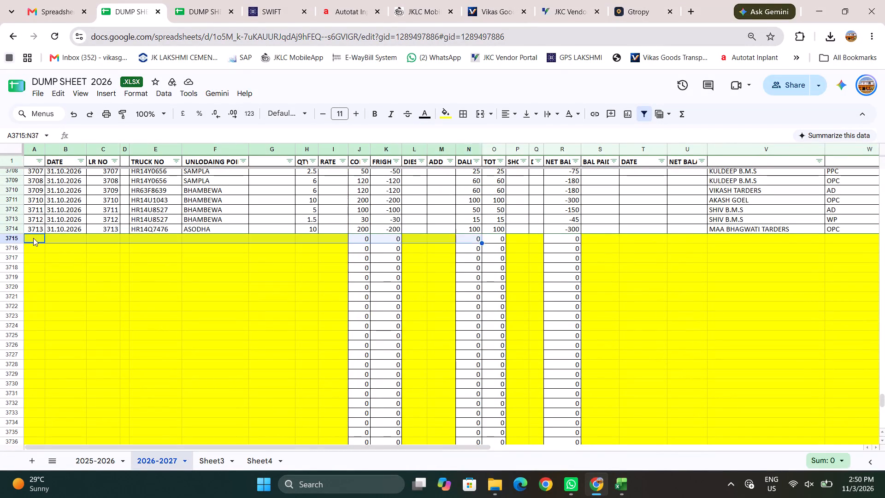
{"action": "key", "text": "ctrl+shift+Right"}
{"action": "key", "text": "ctrl+shift+Right"}
{"action": "key", "text": "ctrl+shift+Right"}
{"action": "key", "text": "ctrl+shift+Right"}
{"action": "key", "text": "ctrl+shift+Right"}
{"action": "key", "text": "ctrl+shift+Down"}
{"action": "key", "text": "ctrl+shift+Down"}
{"action": "key", "text": "ctrl+shift+Down"}
{"action": "key", "text": "ctrl+shift+Down"}
{"action": "key", "text": "ctrl+shift+Down"}
{"action": "key", "text": "ctrl+shift+Down"}
{"action": "key", "text": "ctrl+shift+Down"}
{"action": "key", "text": "ctrl+shift+Down"}
{"action": "key", "text": "ctrl+shift+Down"}
{"action": "key", "text": "ctrl+shift+Down"}
{"action": "key", "text": "ctrl+shift+Down"}
{"action": "key", "text": "ctrl+shift+Down"}
{"action": "key", "text": "ctrl+shift+Down"}
{"action": "key", "text": "ctrl+shift+Down"}
{"action": "key", "text": "ctrl+shift+Down"}
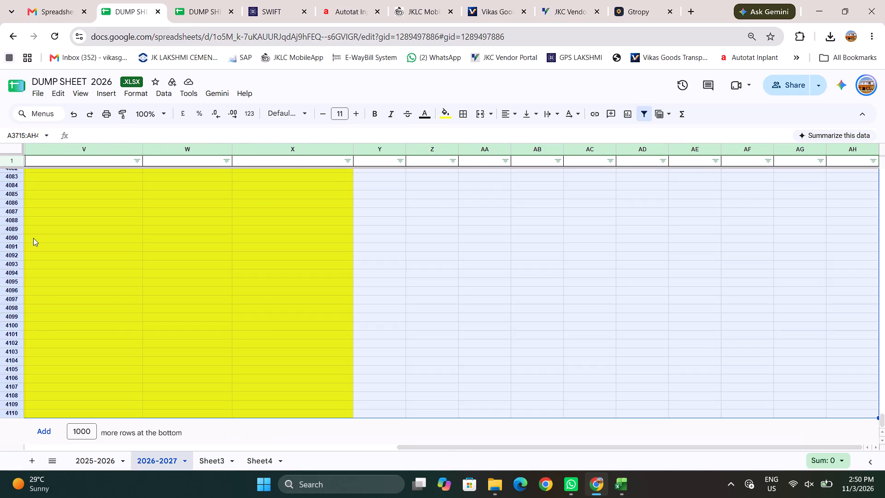
{"action": "left_click", "coordinate": [449, 109]}
{"action": "left_click", "coordinate": [553, 151]}
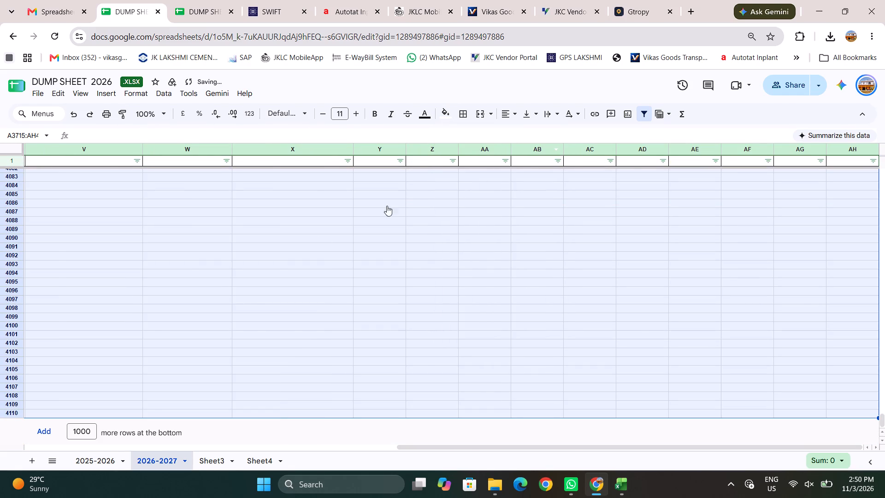
Apply all borders to the block from A3714 across to column AH and down to the sheet's bottom.
{"action": "scroll", "coordinate": [307, 246], "scroll_direction": "right", "scroll_amount": 19}
{"action": "scroll", "coordinate": [307, 246], "scroll_direction": "up", "scroll_amount": 11}
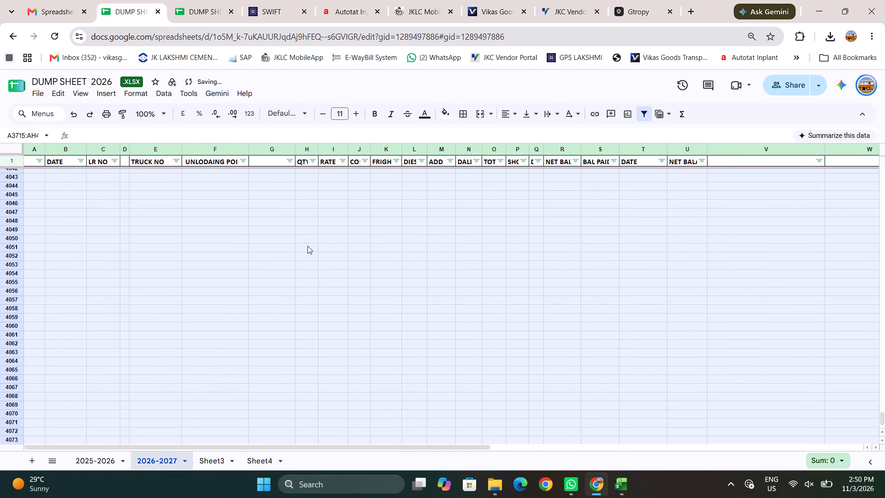
{"action": "scroll", "coordinate": [307, 246], "scroll_direction": "up", "scroll_amount": 20}
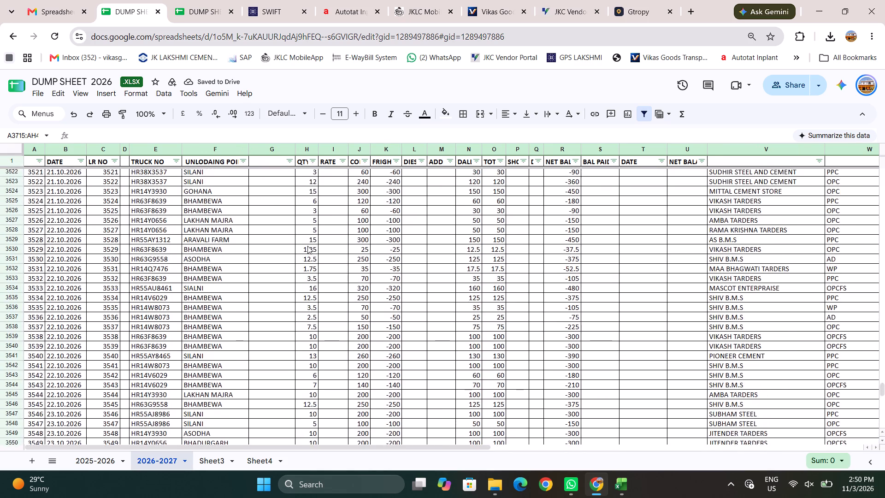
{"action": "scroll", "coordinate": [307, 246], "scroll_direction": "down", "scroll_amount": 1}
{"action": "left_click", "coordinate": [307, 246]}
{"action": "scroll", "coordinate": [291, 350], "scroll_direction": "down", "scroll_amount": 3}
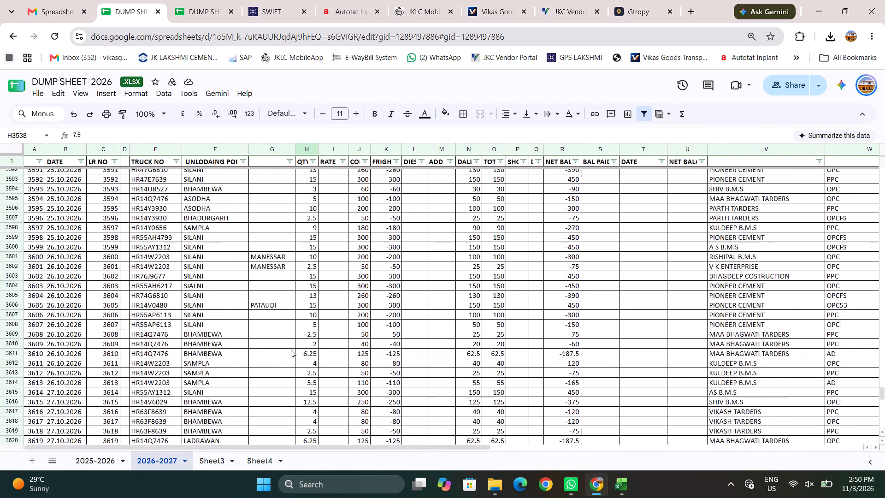
{"action": "scroll", "coordinate": [291, 350], "scroll_direction": "down", "scroll_amount": 7}
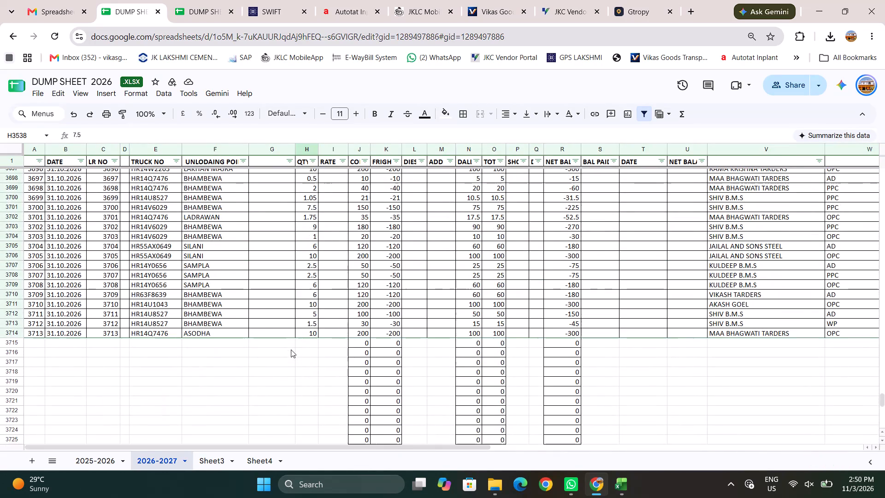
{"action": "scroll", "coordinate": [291, 350], "scroll_direction": "down", "scroll_amount": 1}
{"action": "left_click", "coordinate": [25, 338]}
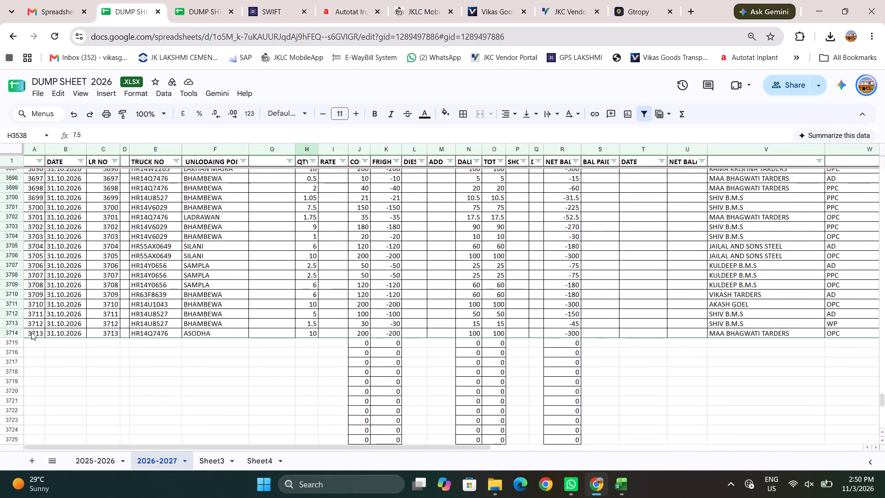
{"action": "left_click", "coordinate": [35, 332]}
{"action": "key", "text": "ctrl+shift+Right"}
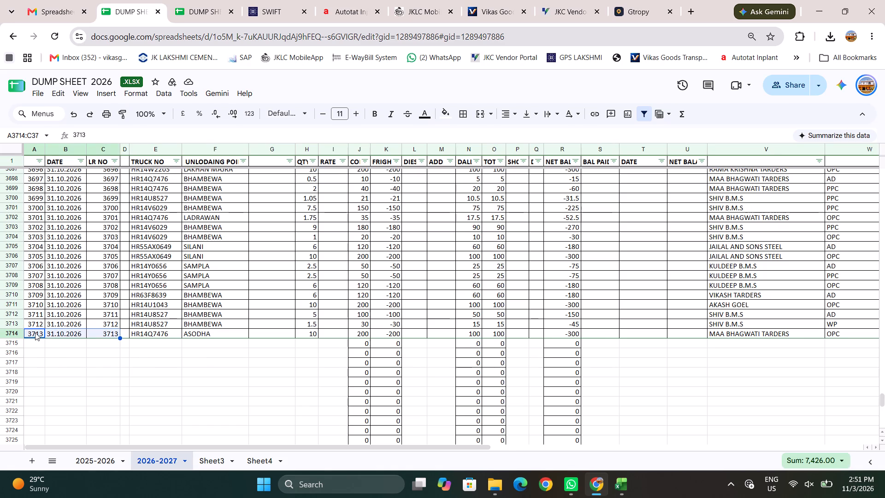
{"action": "key", "text": "ctrl+shift+Right"}
{"action": "key", "text": "ctrl+shift+Right"}
{"action": "key", "text": "ctrl+shift+Right"}
{"action": "key", "text": "ctrl+shift+Right"}
{"action": "key", "text": "ctrl+shift+Right"}
{"action": "key", "text": "ctrl+shift+Right"}
{"action": "key", "text": "ctrl+shift+Right"}
{"action": "key", "text": "ctrl+shift+Right"}
{"action": "key", "text": "ctrl+shift+Right"}
{"action": "key", "text": "ctrl+shift+Right"}
{"action": "key", "text": "ctrl+shift+Right"}
{"action": "key", "text": "ctrl+shift+Right"}
{"action": "key", "text": "ctrl+shift+Right"}
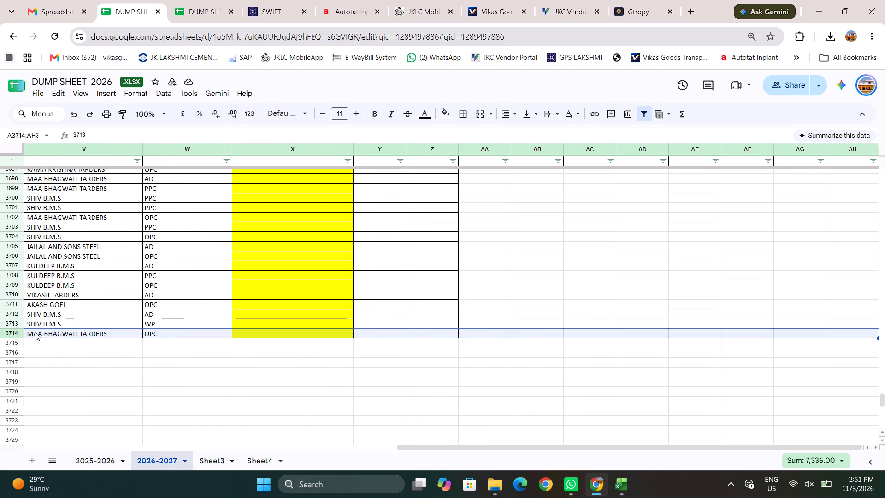
{"action": "key", "text": "ctrl+shift+Left"}
{"action": "key", "text": "ctrl+shift+Left"}
{"action": "key", "text": "ctrl+shift+Right"}
{"action": "key", "text": "ctrl+shift+Right"}
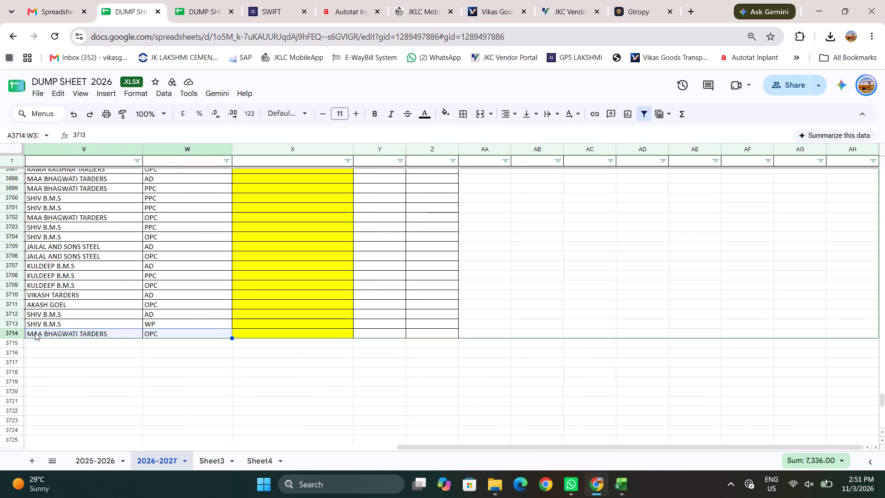
{"action": "key", "text": "ctrl+shift+Right"}
{"action": "key", "text": "ctrl+shift+Left"}
{"action": "key", "text": "ctrl+shift+Left"}
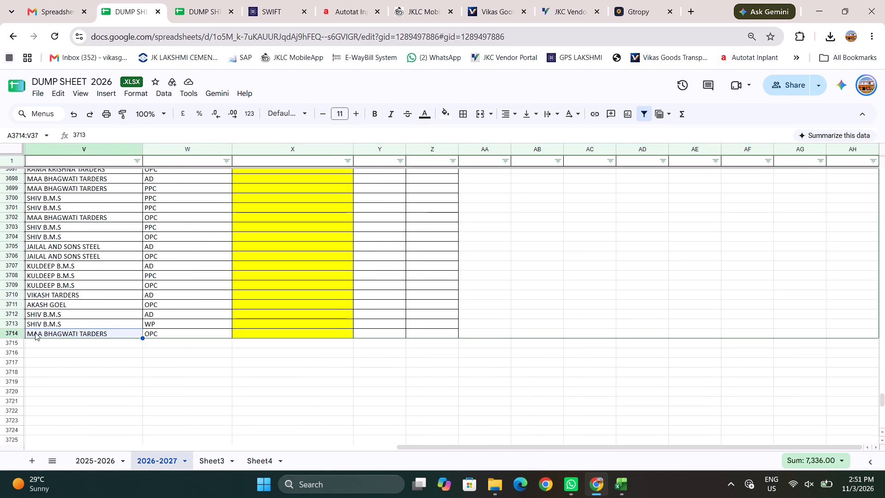
{"action": "key", "text": "ctrl+shift+Right"}
{"action": "key", "text": "ctrl+shift+Right"}
{"action": "key", "text": "ctrl+shift+Right"}
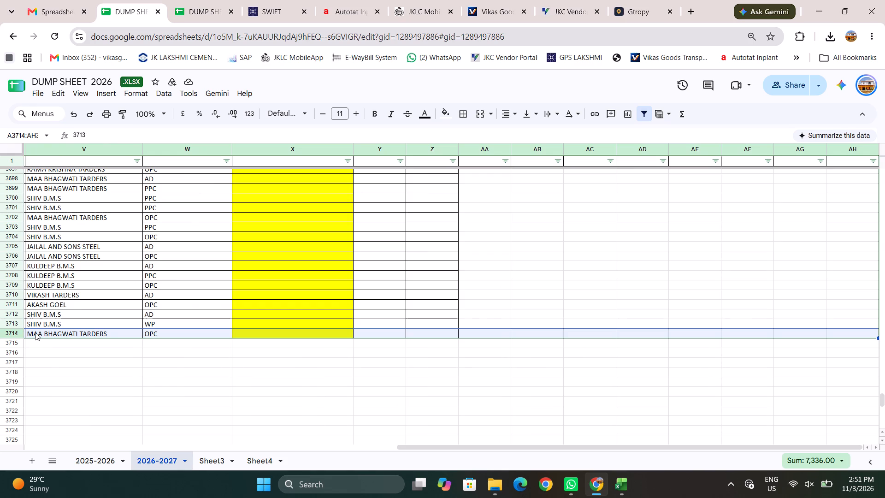
{"action": "key", "text": "ctrl+shift+Down"}
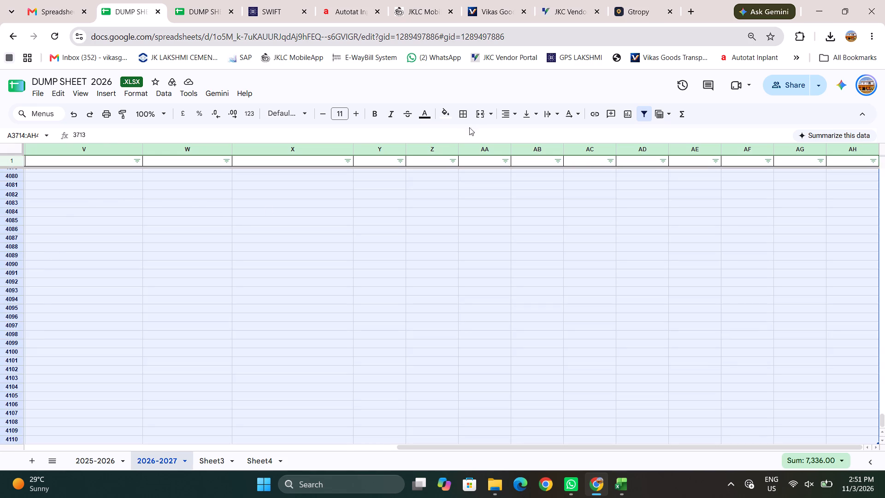
{"action": "left_click", "coordinate": [468, 117]}
{"action": "left_click", "coordinate": [469, 137]}
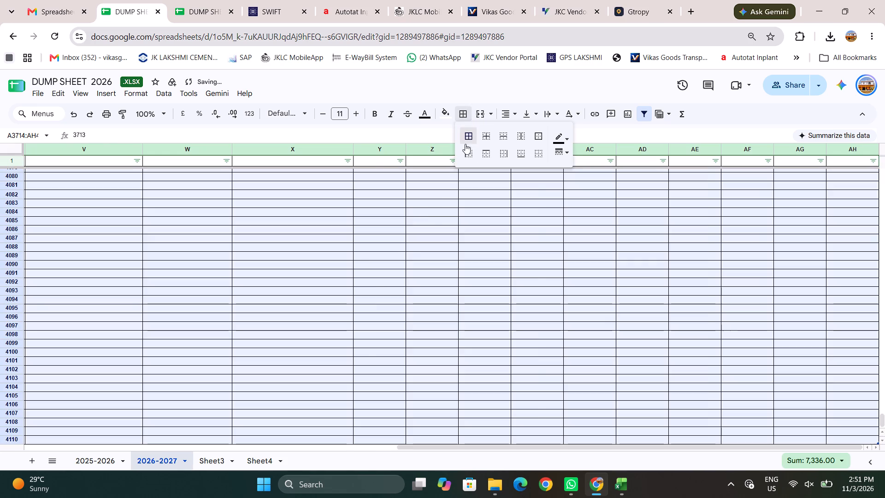
{"action": "right_click", "coordinate": [369, 259]}
{"action": "left_click", "coordinate": [278, 295]}
Review the formatting of the October entries and the rows around the September–October boundary.
{"action": "scroll", "coordinate": [278, 295], "scroll_direction": "right", "scroll_amount": 5}
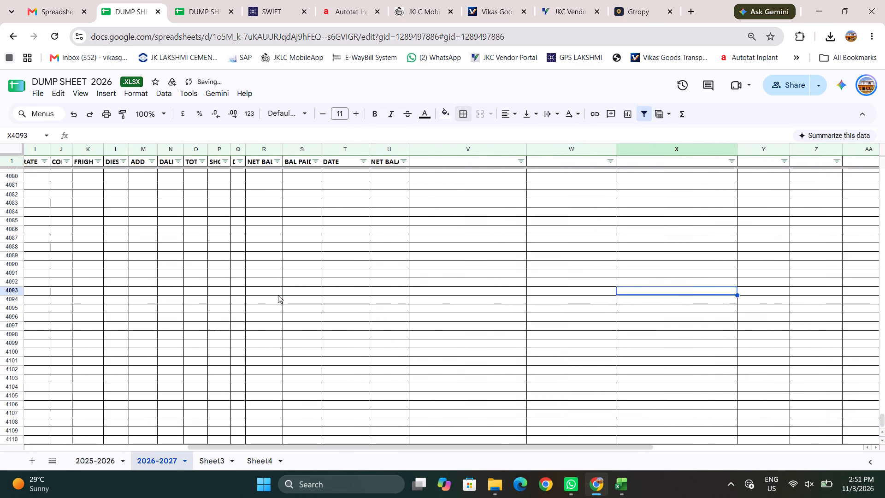
{"action": "scroll", "coordinate": [278, 295], "scroll_direction": "right", "scroll_amount": 5}
{"action": "scroll", "coordinate": [278, 295], "scroll_direction": "up", "scroll_amount": 13}
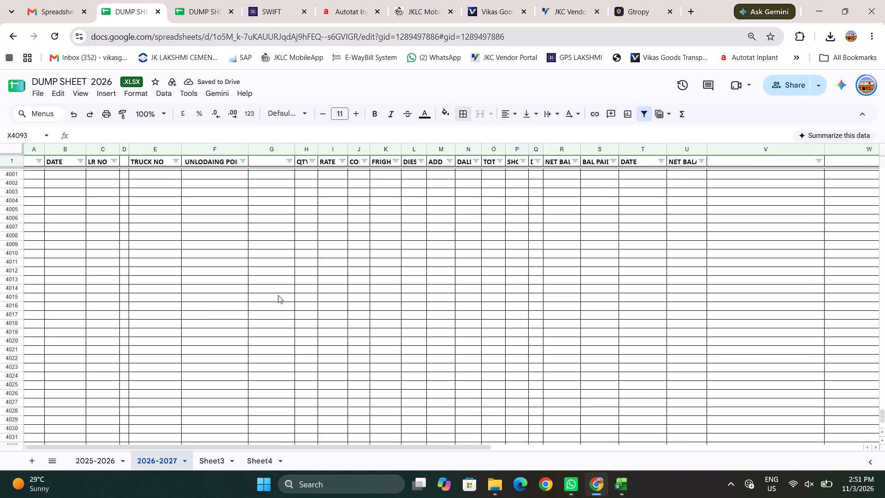
{"action": "scroll", "coordinate": [278, 295], "scroll_direction": "up", "scroll_amount": 13}
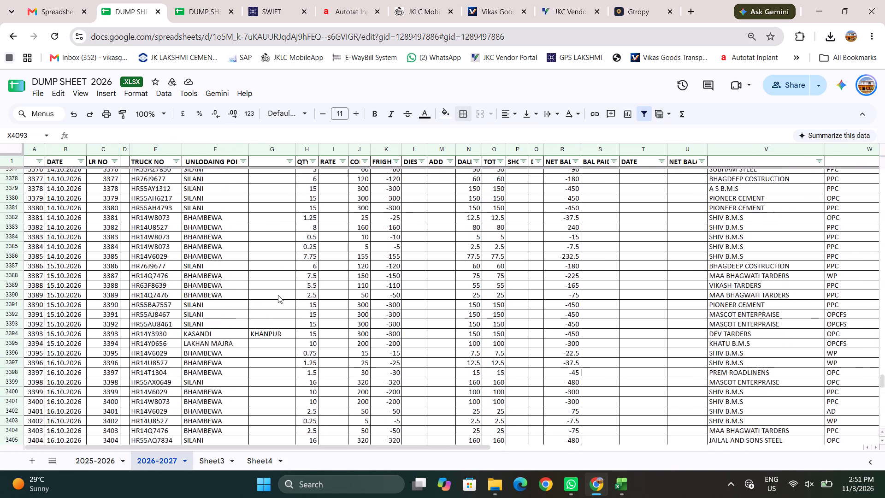
{"action": "scroll", "coordinate": [278, 295], "scroll_direction": "up", "scroll_amount": 11}
{"action": "scroll", "coordinate": [278, 295], "scroll_direction": "down", "scroll_amount": 1}
{"action": "scroll", "coordinate": [278, 295], "scroll_direction": "up", "scroll_amount": 1}
{"action": "scroll", "coordinate": [278, 295], "scroll_direction": "down", "scroll_amount": 5}
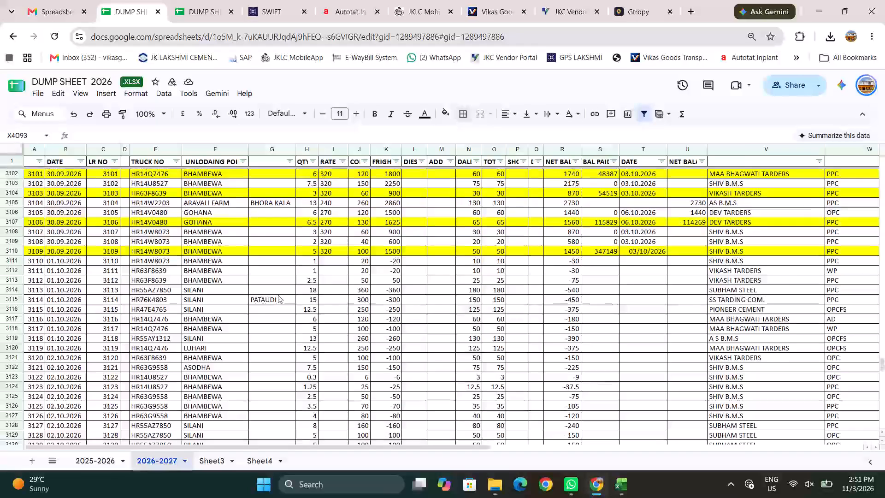
{"action": "scroll", "coordinate": [278, 295], "scroll_direction": "down", "scroll_amount": 1}
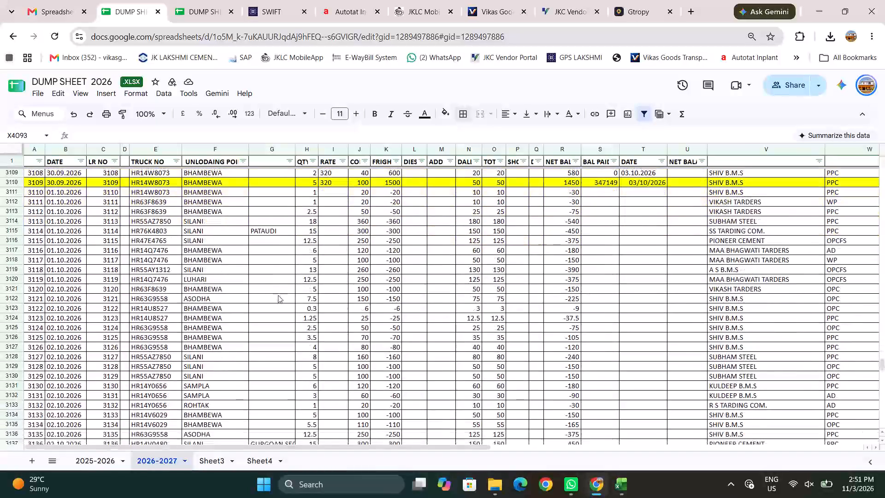
{"action": "scroll", "coordinate": [278, 295], "scroll_direction": "down", "scroll_amount": 2}
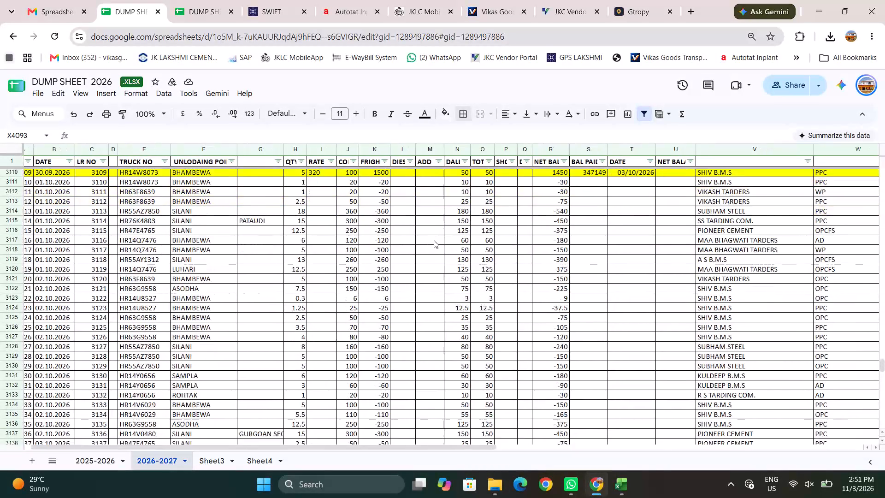
{"action": "scroll", "coordinate": [434, 240], "scroll_direction": "up", "scroll_amount": 1}
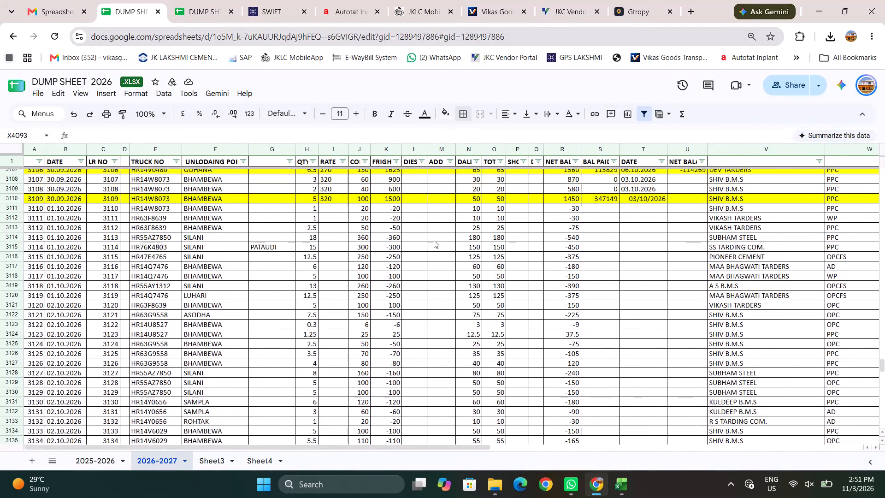
{"action": "scroll", "coordinate": [434, 240], "scroll_direction": "up", "scroll_amount": 1}
Select the October quantities from H3111 down to the last entry to check their sum.
{"action": "left_click", "coordinate": [241, 162]}
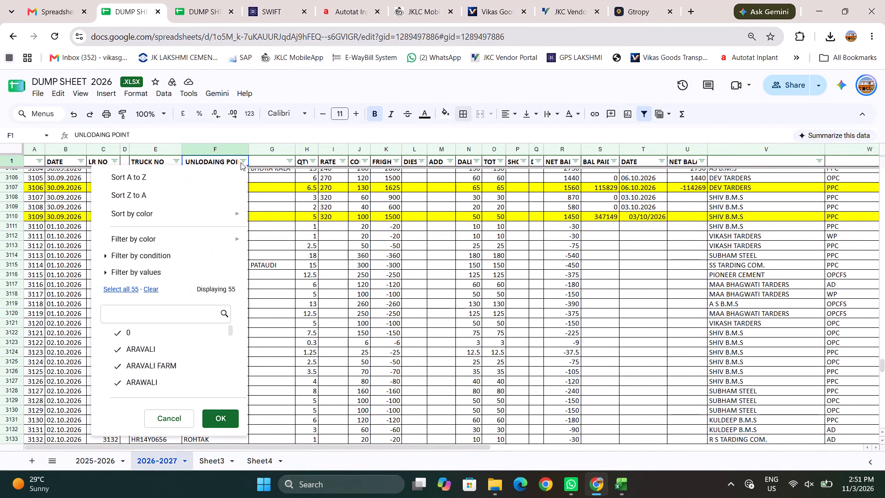
{"action": "left_click_drag", "start_coordinate": [282, 235], "coordinate": [303, 232]}
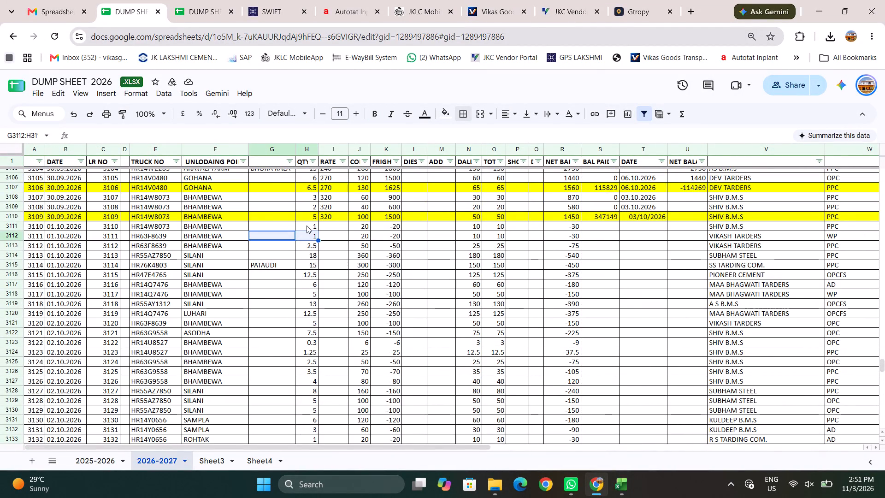
{"action": "left_click", "coordinate": [307, 225]}
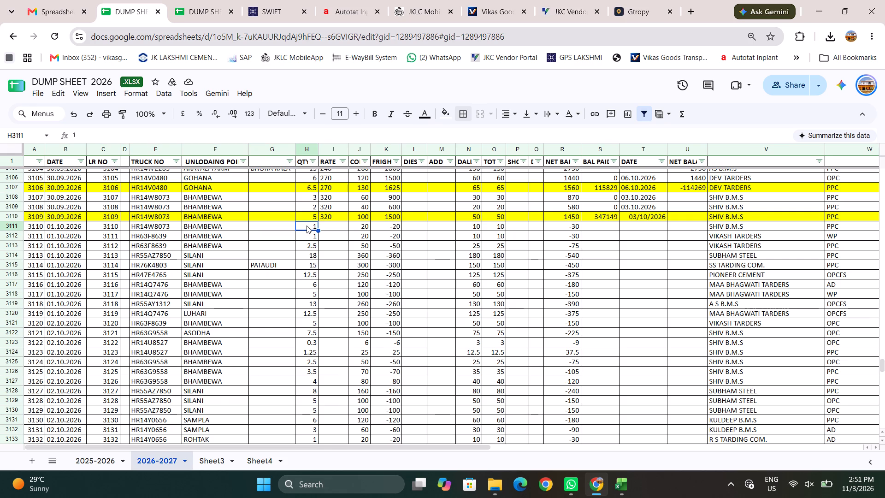
{"action": "key", "text": "ctrl+shift+Down"}
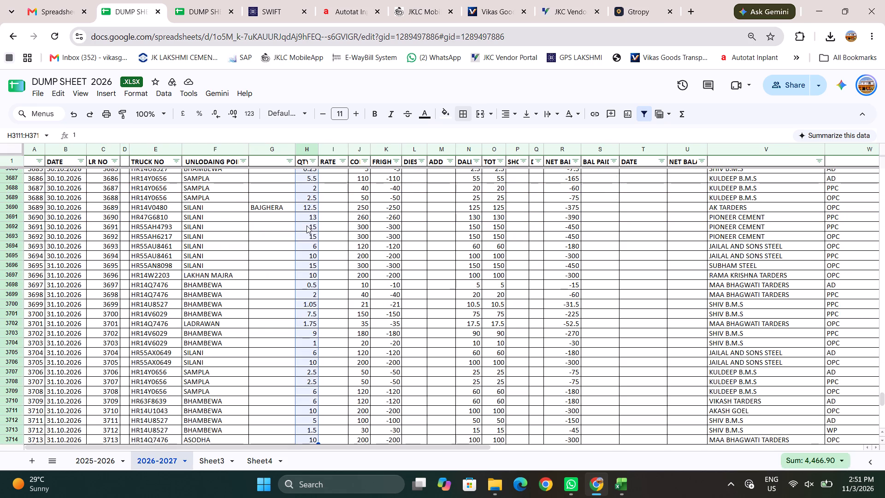
Switch to Excel and close the Book1 workbook.
{"action": "scroll", "coordinate": [260, 315], "scroll_direction": "down", "scroll_amount": 1}
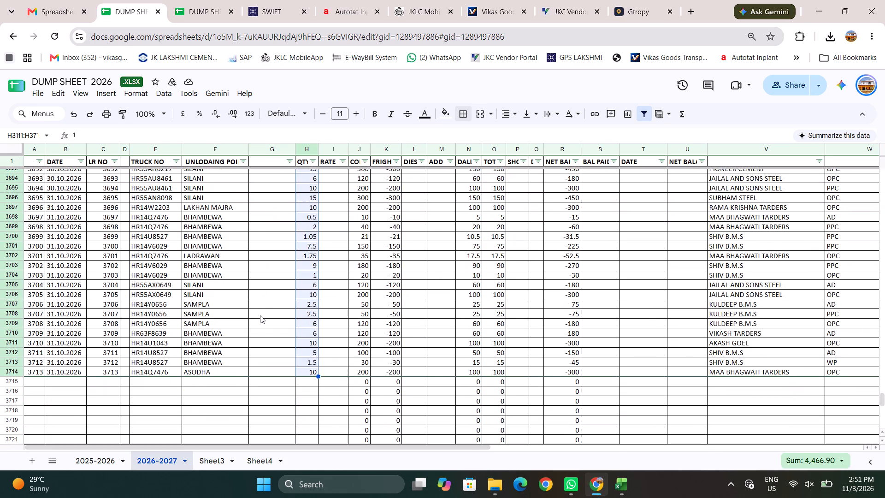
{"action": "scroll", "coordinate": [260, 315], "scroll_direction": "down", "scroll_amount": 1}
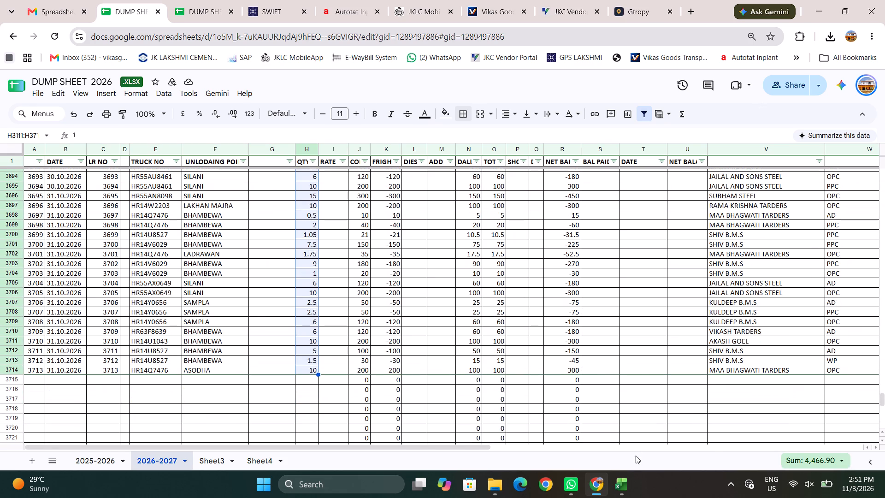
{"action": "left_click", "coordinate": [627, 480]}
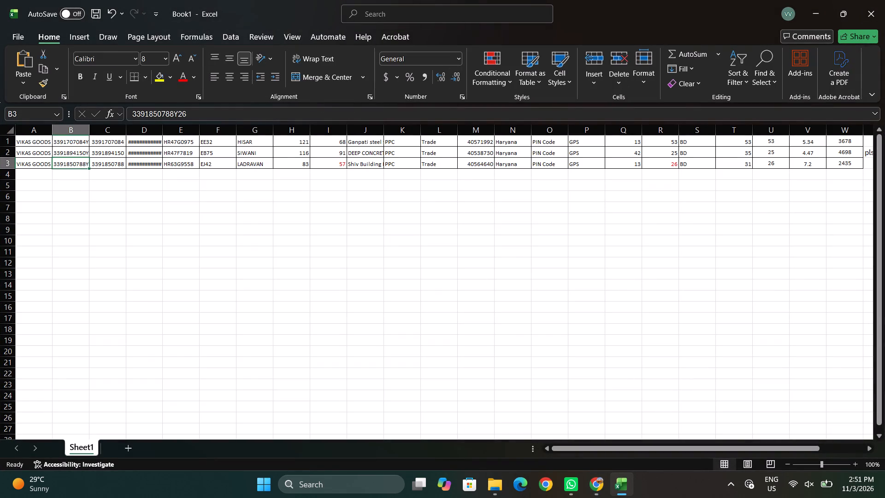
{"action": "scroll", "coordinate": [293, 248], "scroll_direction": "up", "scroll_amount": 1}
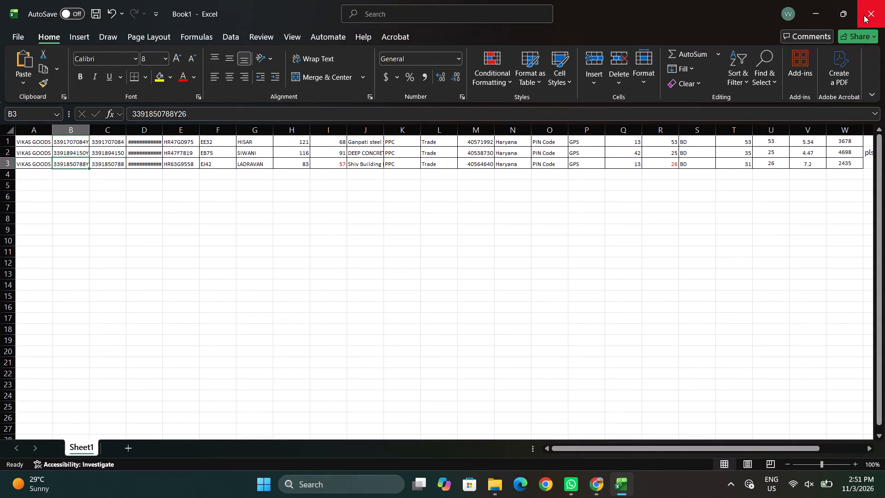
{"action": "left_click", "coordinate": [864, 15]}
{"action": "left_click", "coordinate": [469, 305]}
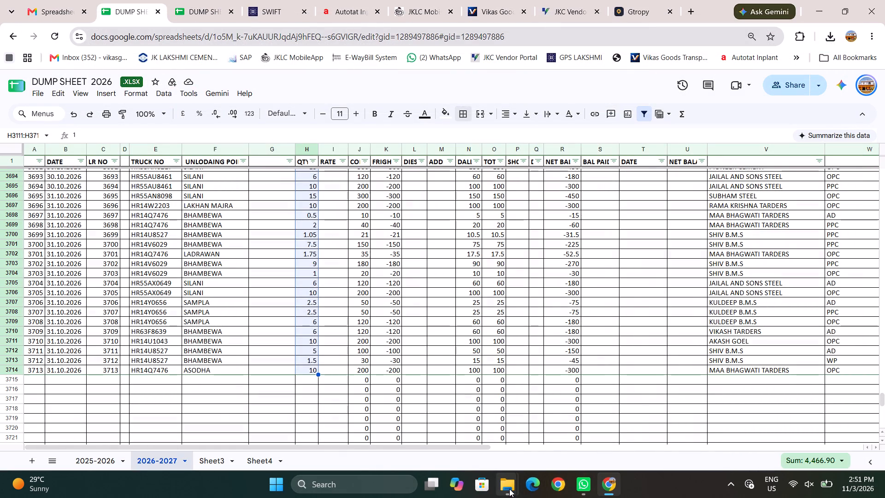
In File Explorer, open the jhajjar fright october file from the Desktop folder and maximise its window.
{"action": "left_click", "coordinate": [508, 488]}
{"action": "left_click", "coordinate": [480, 444]}
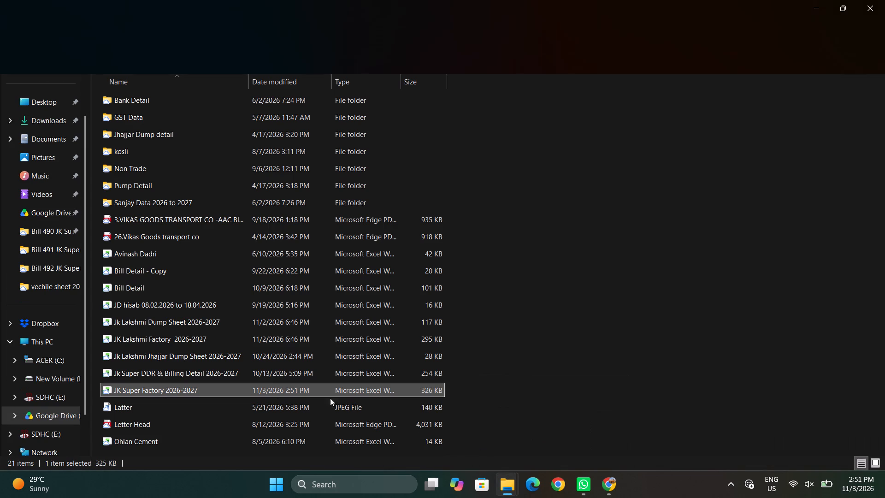
{"action": "scroll", "coordinate": [302, 280], "scroll_direction": "up", "scroll_amount": 3}
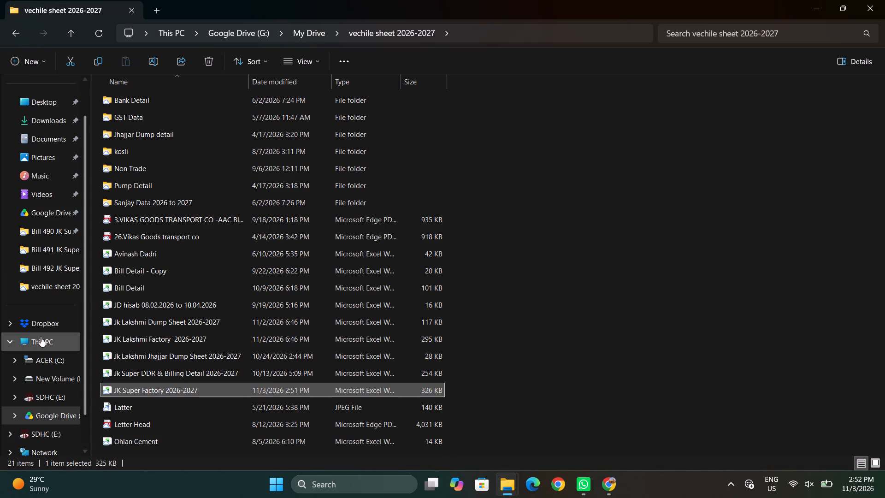
{"action": "left_click", "coordinate": [40, 340]}
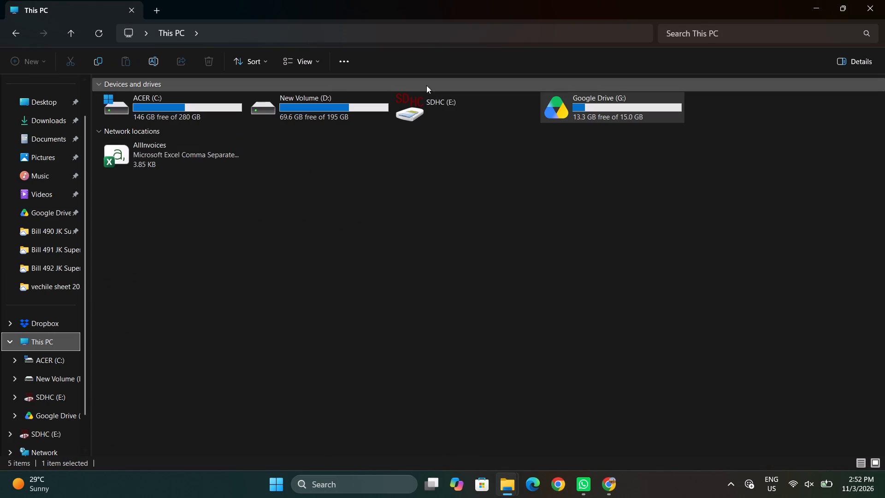
{"action": "scroll", "coordinate": [54, 468], "scroll_direction": "down", "scroll_amount": 2}
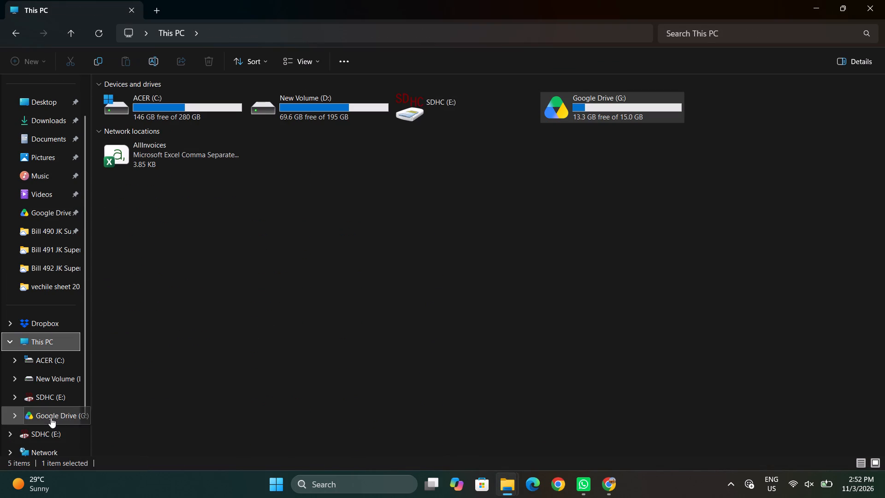
{"action": "left_click", "coordinate": [51, 418]}
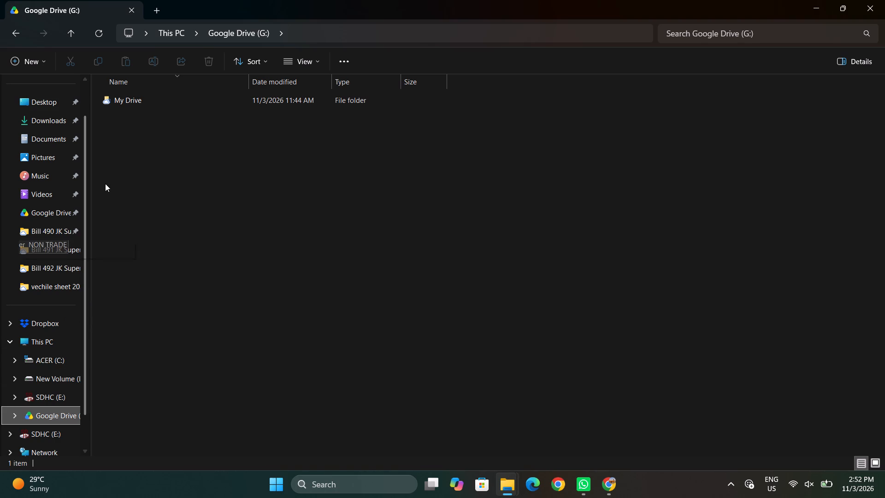
{"action": "scroll", "coordinate": [46, 189], "scroll_direction": "up", "scroll_amount": 5}
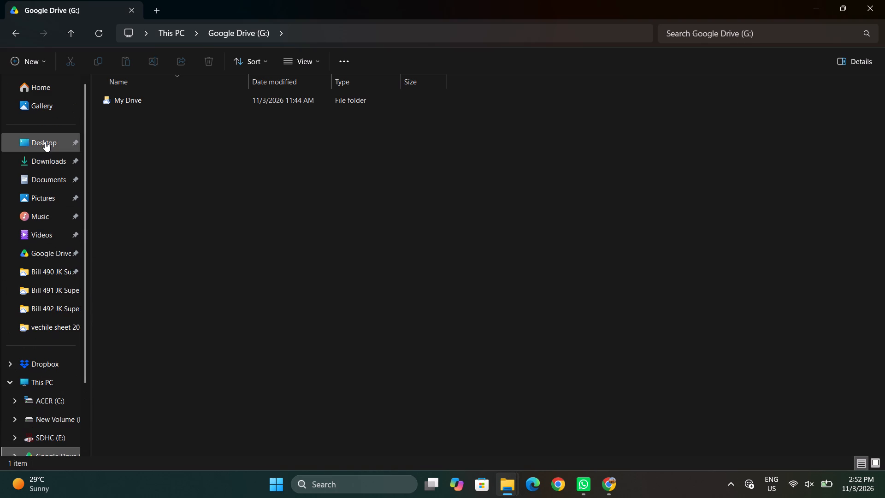
{"action": "left_click", "coordinate": [45, 142]}
{"action": "scroll", "coordinate": [263, 226], "scroll_direction": "down", "scroll_amount": 1}
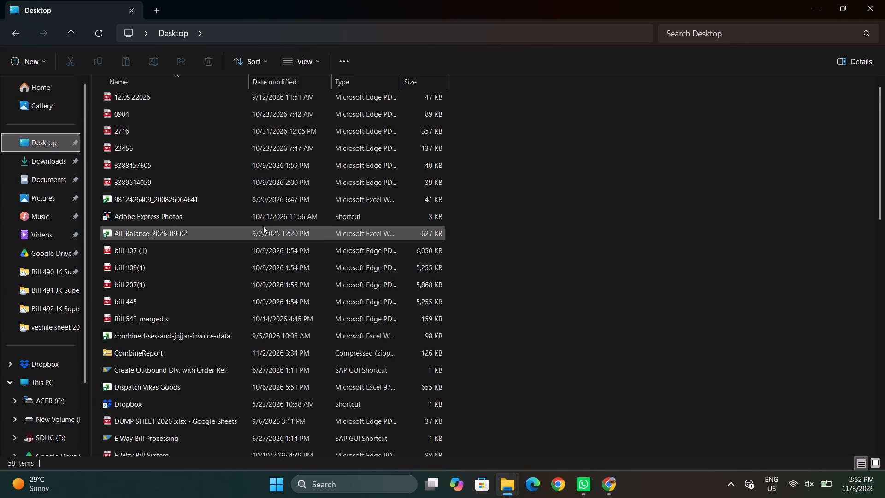
{"action": "scroll", "coordinate": [263, 226], "scroll_direction": "down", "scroll_amount": 2}
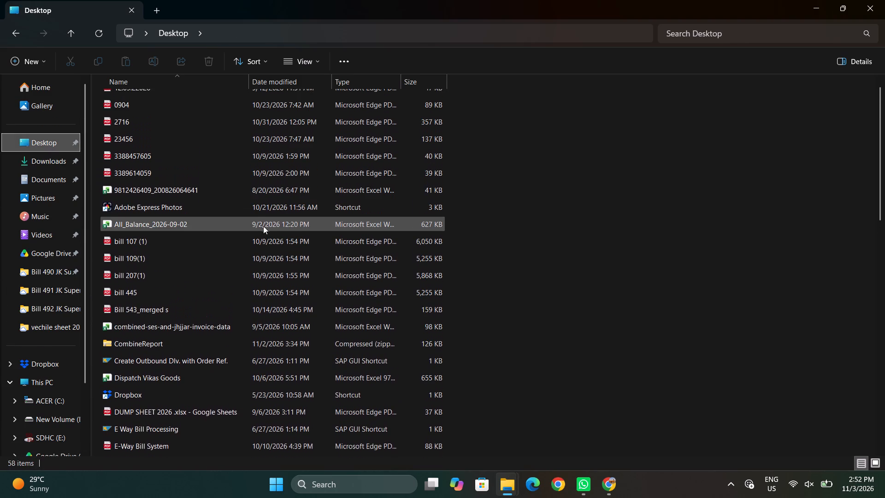
{"action": "scroll", "coordinate": [263, 226], "scroll_direction": "down", "scroll_amount": 2}
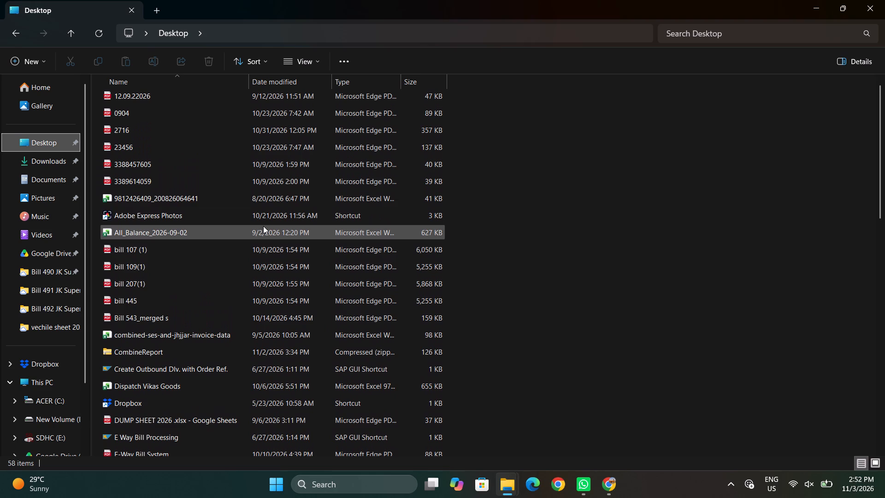
{"action": "scroll", "coordinate": [263, 226], "scroll_direction": "down", "scroll_amount": 1}
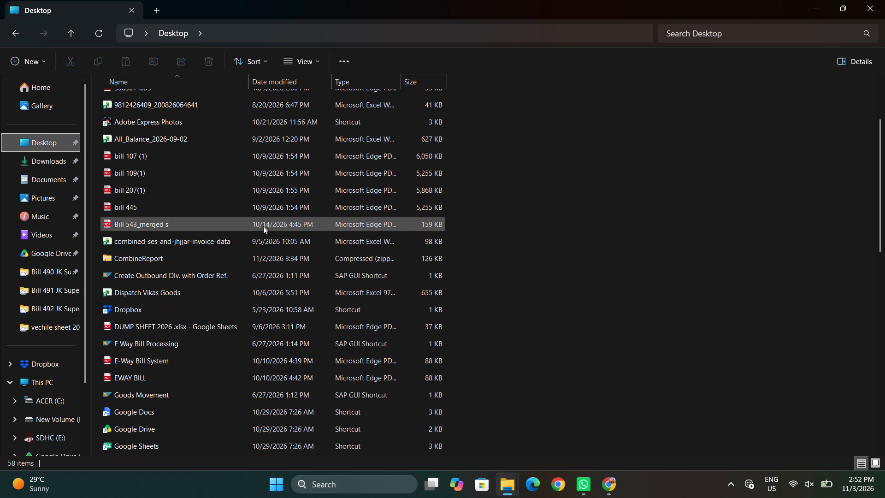
{"action": "scroll", "coordinate": [263, 226], "scroll_direction": "down", "scroll_amount": 2}
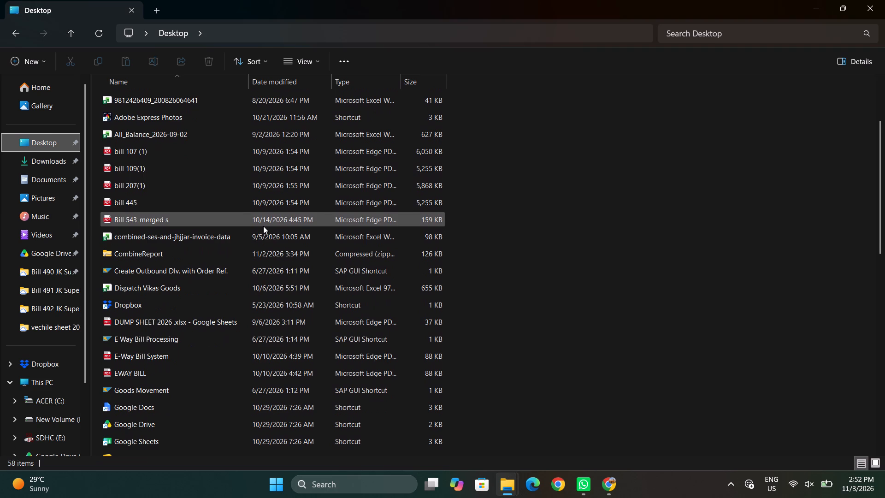
{"action": "scroll", "coordinate": [263, 226], "scroll_direction": "down", "scroll_amount": 3}
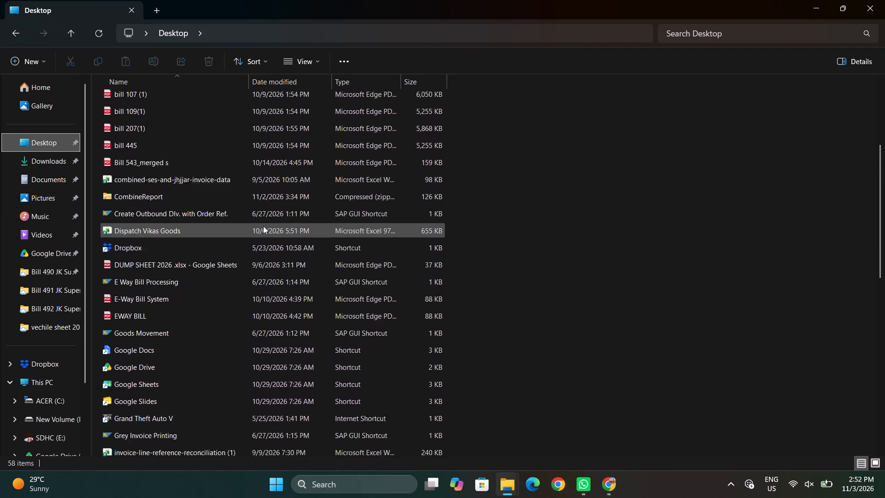
{"action": "scroll", "coordinate": [263, 226], "scroll_direction": "down", "scroll_amount": 4}
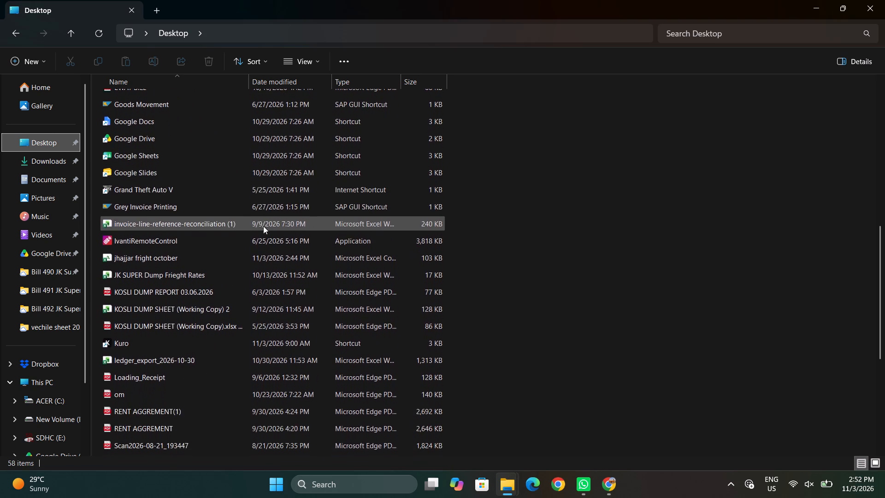
{"action": "scroll", "coordinate": [263, 226], "scroll_direction": "down", "scroll_amount": 1}
{"action": "scroll", "coordinate": [263, 226], "scroll_direction": "up", "scroll_amount": 1}
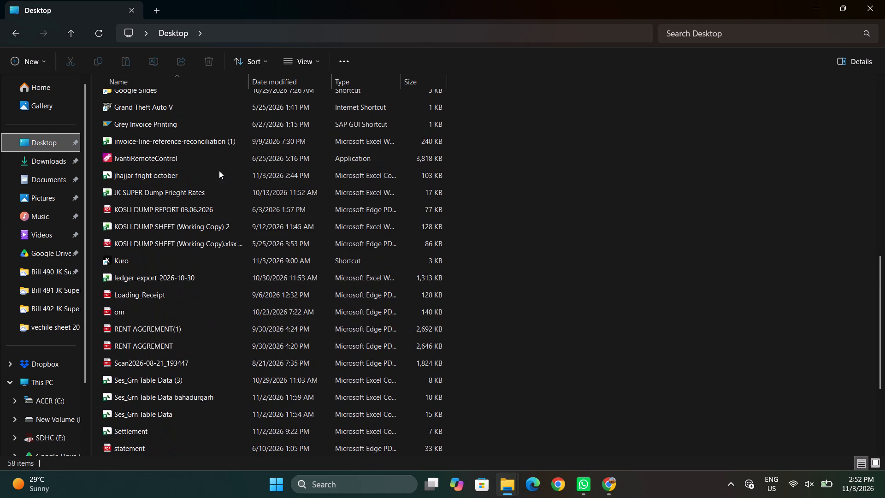
{"action": "double_click", "coordinate": [219, 171]}
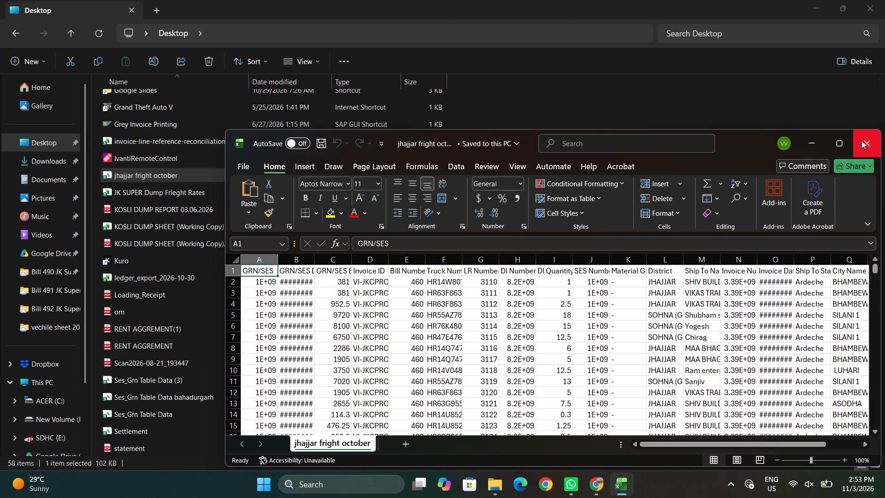
{"action": "left_click", "coordinate": [834, 148]}
Auto-fit the width of the Invoice Date column so its dates fit.
{"action": "scroll", "coordinate": [682, 290], "scroll_direction": "up", "scroll_amount": 2}
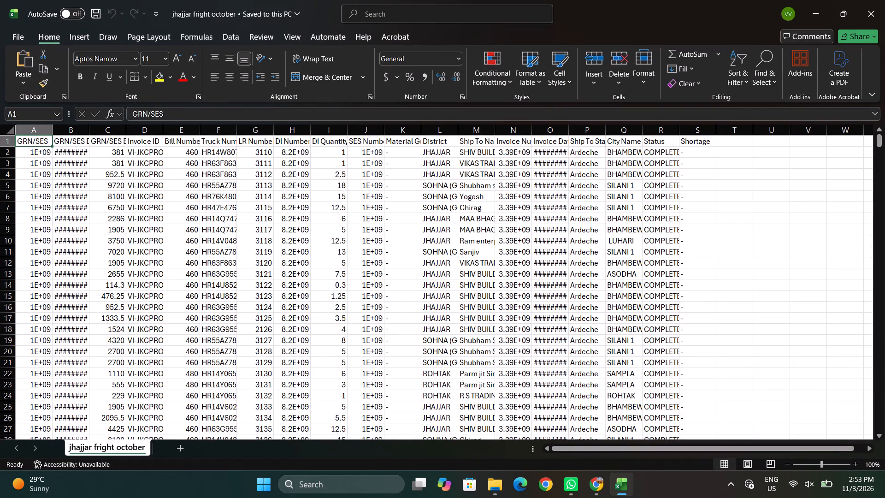
{"action": "scroll", "coordinate": [683, 290], "scroll_direction": "up", "scroll_amount": 2}
{"action": "double_click", "coordinate": [570, 130]}
{"action": "left_click", "coordinate": [472, 220]}
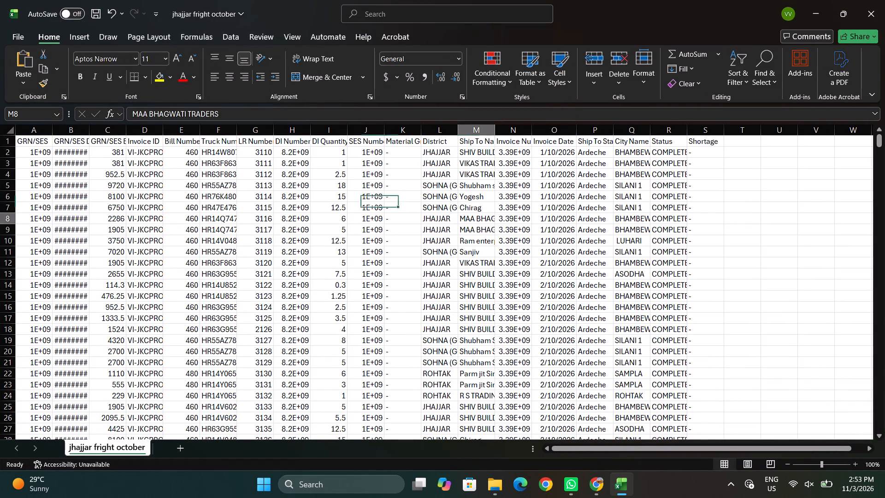
Select the DI Quantity values from I2 down to the last entry to check their sum.
{"action": "left_click", "coordinate": [340, 154]}
{"action": "key", "text": "ctrl+shift+Down"}
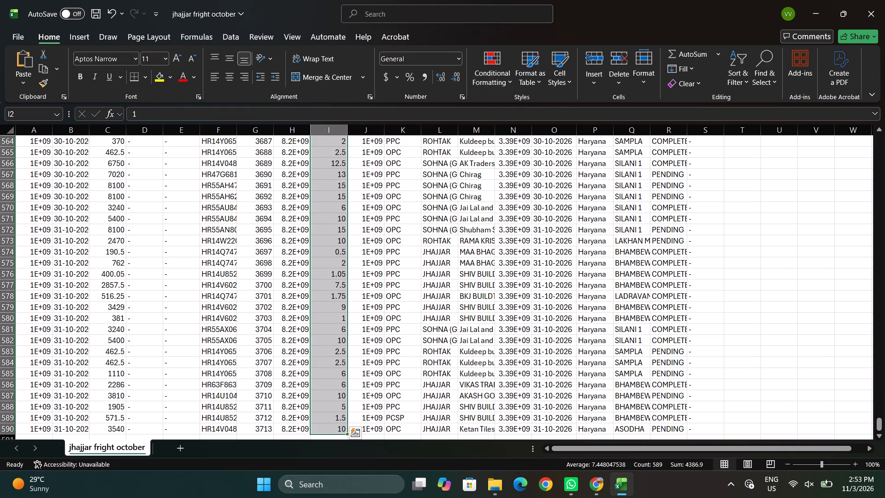
{"action": "scroll", "coordinate": [454, 332], "scroll_direction": "down", "scroll_amount": 4}
{"action": "scroll", "coordinate": [456, 350], "scroll_direction": "up", "scroll_amount": 2}
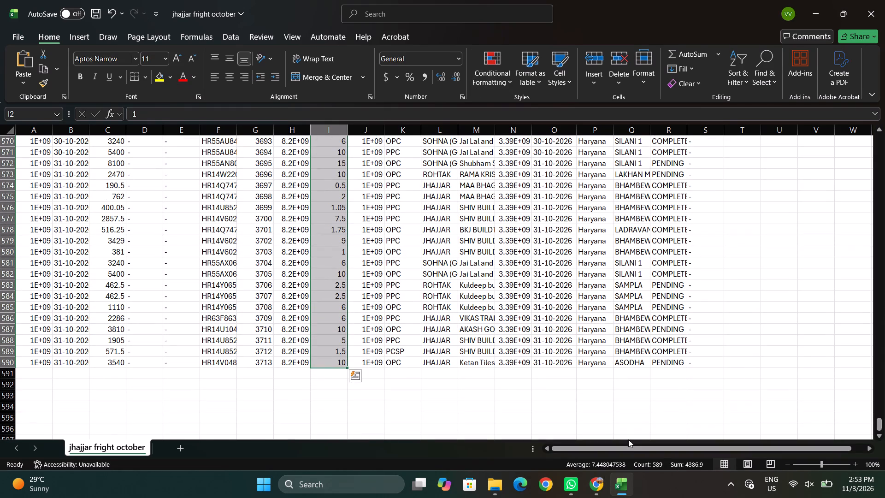
{"action": "left_click_drag", "start_coordinate": [631, 448], "coordinate": [658, 447]}
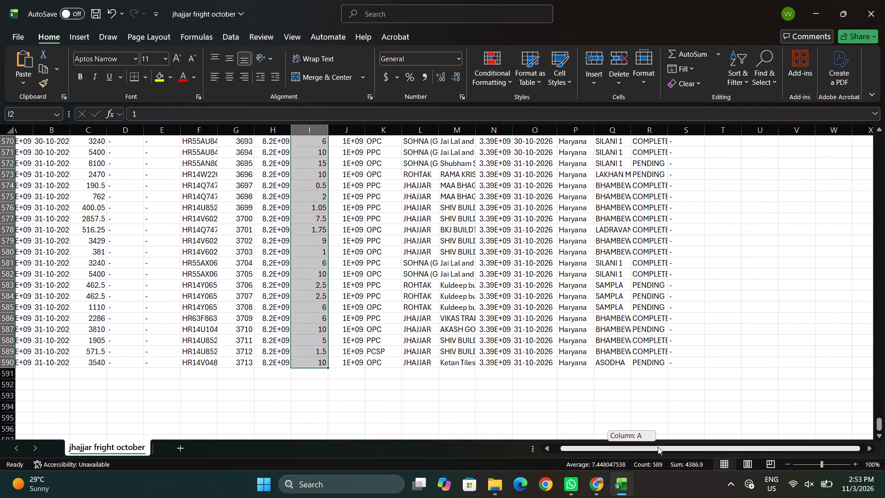
{"action": "left_click_drag", "start_coordinate": [658, 447], "coordinate": [576, 438]}
{"action": "left_click", "coordinate": [420, 404]}
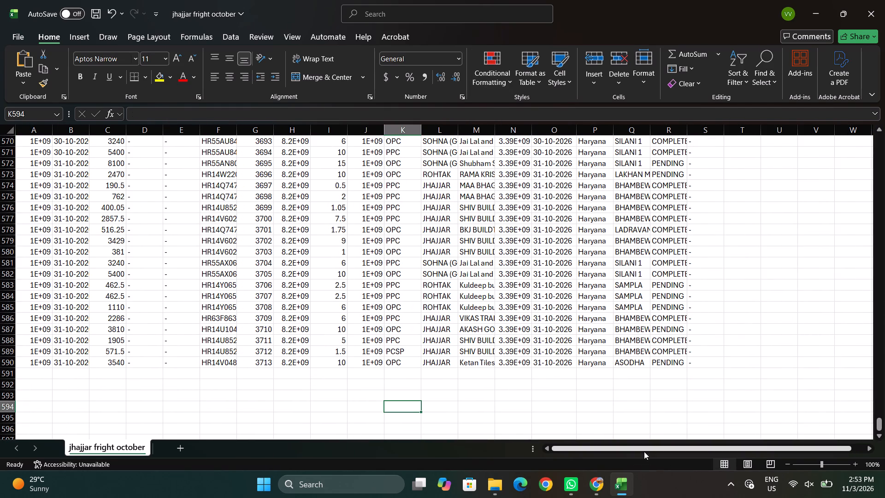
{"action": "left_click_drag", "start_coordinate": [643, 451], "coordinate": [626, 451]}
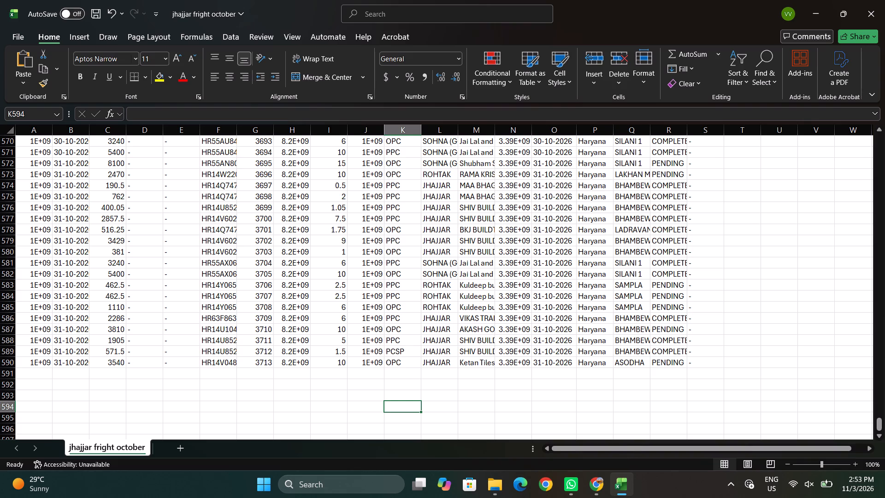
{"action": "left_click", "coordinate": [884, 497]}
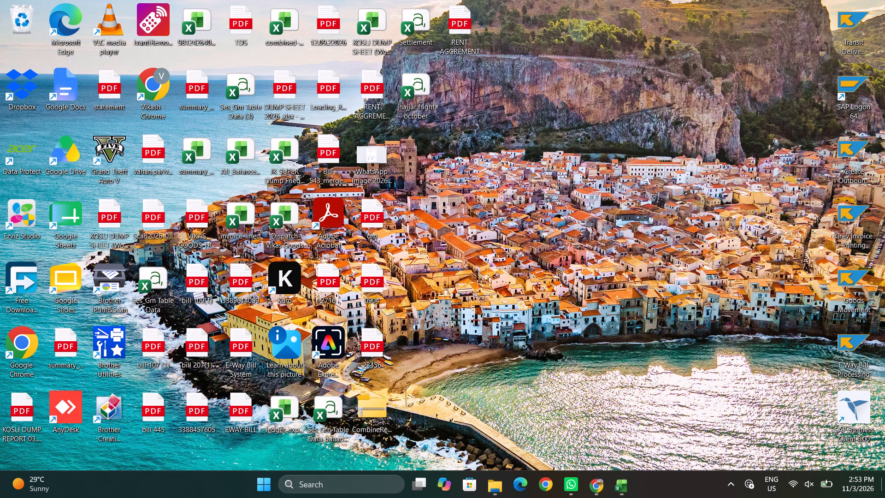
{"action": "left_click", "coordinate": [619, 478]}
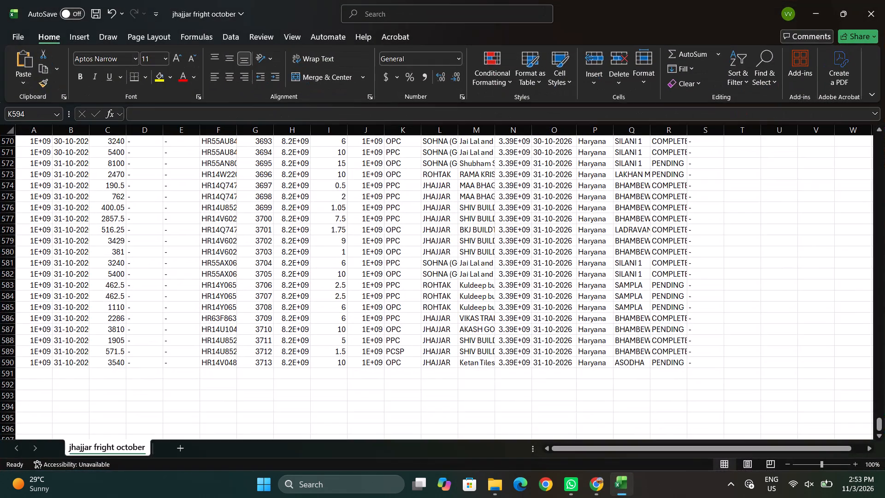
Look through the October dispatch entries from the last rows back up to the header row.
{"action": "left_click", "coordinate": [189, 300]}
{"action": "scroll", "coordinate": [189, 299], "scroll_direction": "up", "scroll_amount": 5}
{"action": "scroll", "coordinate": [189, 299], "scroll_direction": "down", "scroll_amount": 1}
{"action": "scroll", "coordinate": [189, 314], "scroll_direction": "up", "scroll_amount": 3}
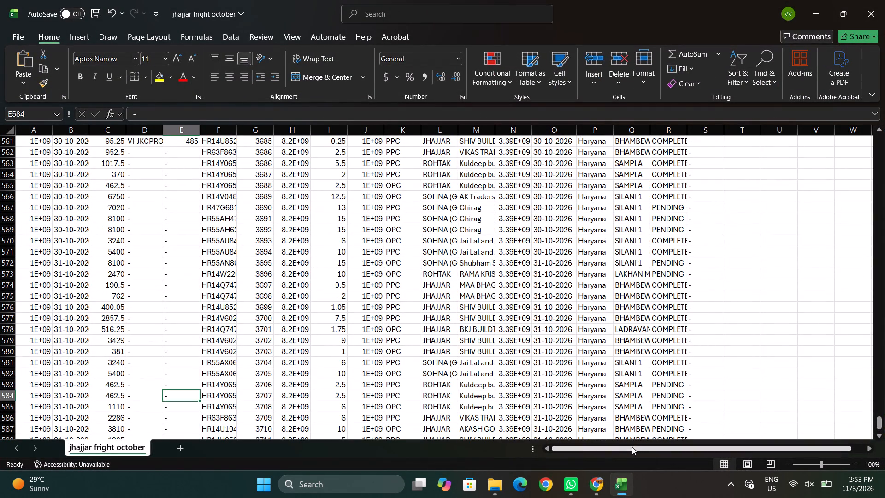
{"action": "left_click_drag", "start_coordinate": [631, 445], "coordinate": [501, 429]}
{"action": "scroll", "coordinate": [103, 310], "scroll_direction": "up", "scroll_amount": 10}
{"action": "scroll", "coordinate": [109, 307], "scroll_direction": "down", "scroll_amount": 1}
{"action": "scroll", "coordinate": [109, 308], "scroll_direction": "up", "scroll_amount": 1}
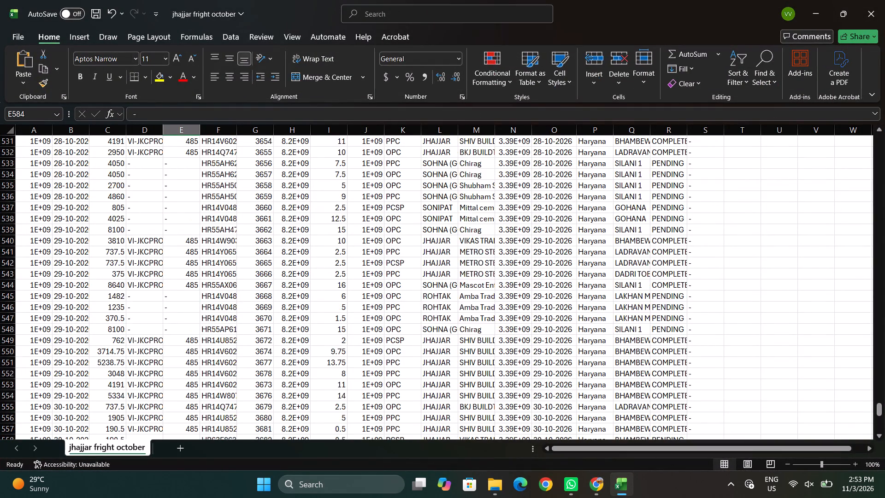
{"action": "scroll", "coordinate": [109, 307], "scroll_direction": "up", "scroll_amount": 3}
{"action": "scroll", "coordinate": [108, 309], "scroll_direction": "down", "scroll_amount": 1}
{"action": "scroll", "coordinate": [108, 309], "scroll_direction": "up", "scroll_amount": 6}
{"action": "scroll", "coordinate": [110, 307], "scroll_direction": "down", "scroll_amount": 1}
{"action": "scroll", "coordinate": [110, 307], "scroll_direction": "up", "scroll_amount": 6}
{"action": "scroll", "coordinate": [109, 308], "scroll_direction": "down", "scroll_amount": 1}
{"action": "scroll", "coordinate": [109, 308], "scroll_direction": "up", "scroll_amount": 15}
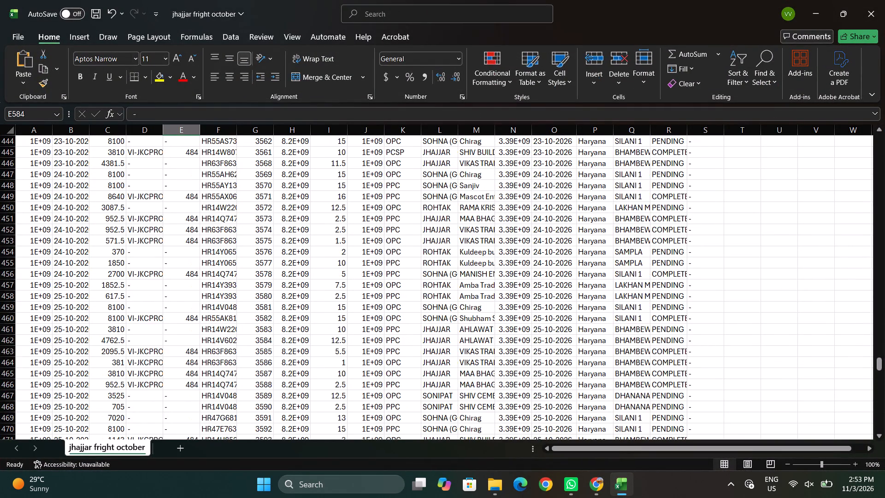
{"action": "scroll", "coordinate": [113, 307], "scroll_direction": "up", "scroll_amount": 3}
{"action": "scroll", "coordinate": [113, 307], "scroll_direction": "down", "scroll_amount": 1}
{"action": "scroll", "coordinate": [113, 307], "scroll_direction": "up", "scroll_amount": 2}
{"action": "scroll", "coordinate": [113, 307], "scroll_direction": "up", "scroll_amount": 20}
{"action": "scroll", "coordinate": [113, 307], "scroll_direction": "up", "scroll_amount": 9}
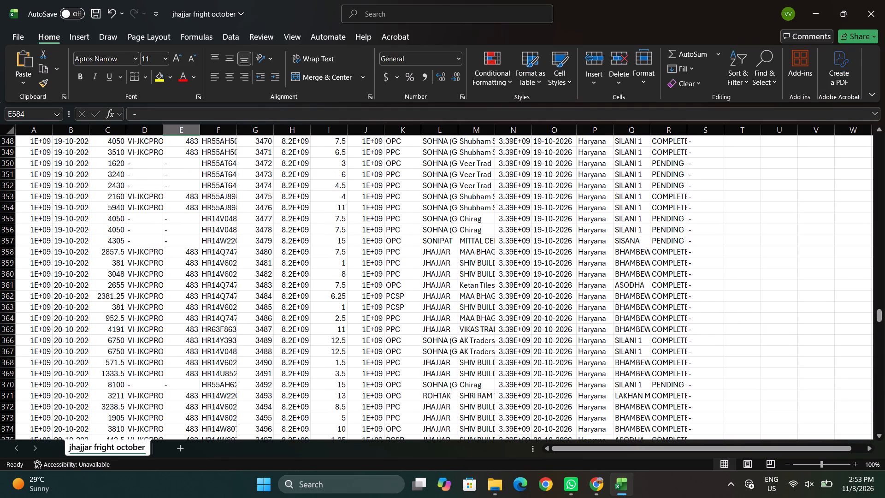
{"action": "scroll", "coordinate": [113, 307], "scroll_direction": "up", "scroll_amount": 19}
{"action": "scroll", "coordinate": [116, 304], "scroll_direction": "up", "scroll_amount": 4}
{"action": "scroll", "coordinate": [116, 304], "scroll_direction": "down", "scroll_amount": 1}
{"action": "scroll", "coordinate": [116, 304], "scroll_direction": "up", "scroll_amount": 10}
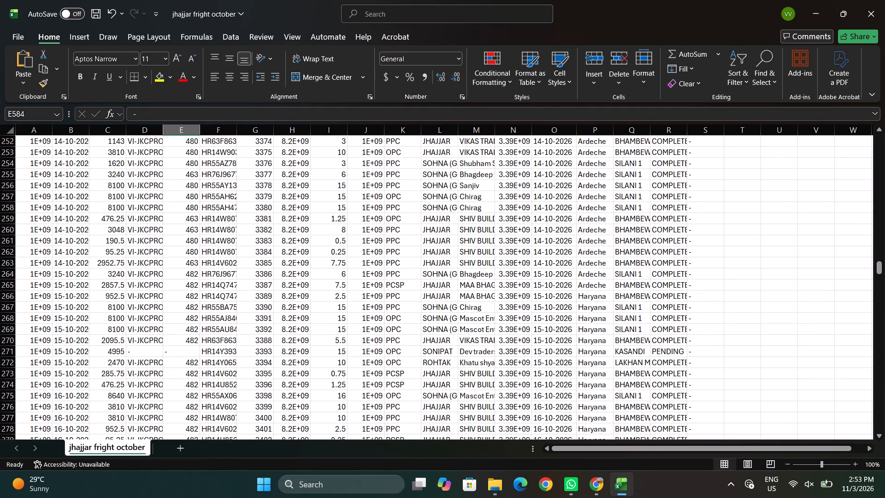
{"action": "scroll", "coordinate": [115, 305], "scroll_direction": "up", "scroll_amount": 10}
{"action": "scroll", "coordinate": [189, 253], "scroll_direction": "up", "scroll_amount": 4}
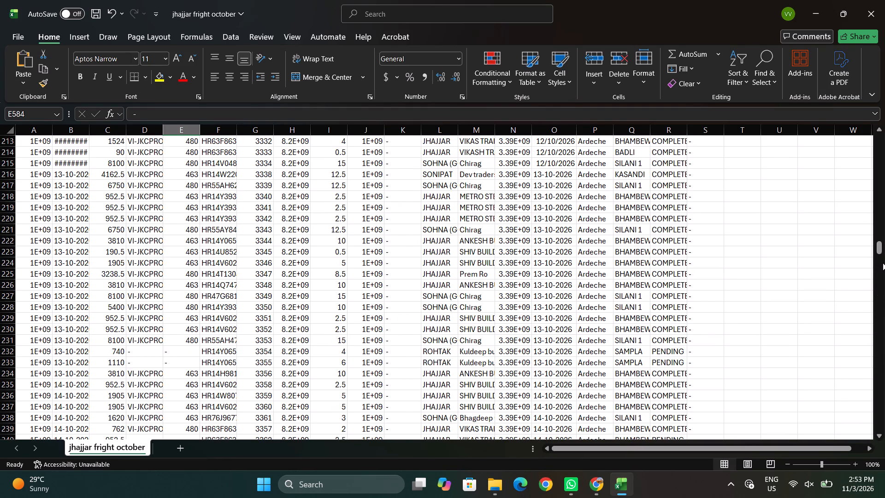
{"action": "left_click_drag", "start_coordinate": [880, 246], "coordinate": [880, 148]}
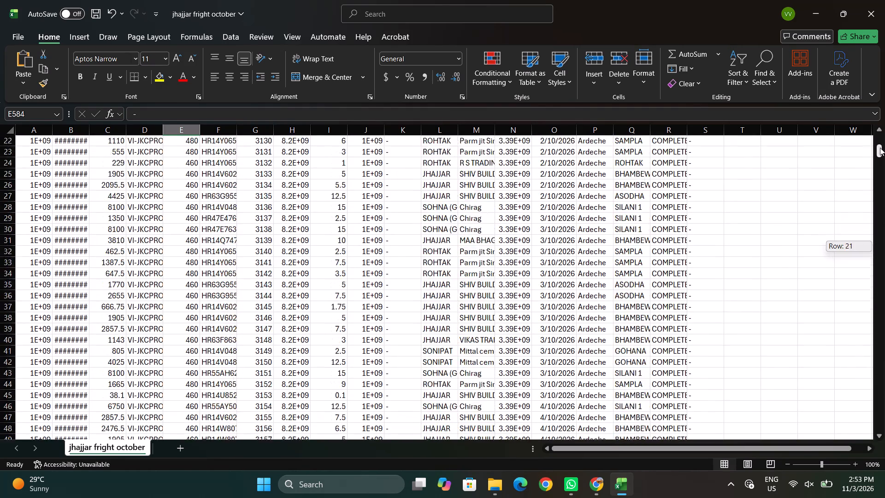
{"action": "left_click_drag", "start_coordinate": [880, 148], "coordinate": [873, 128]}
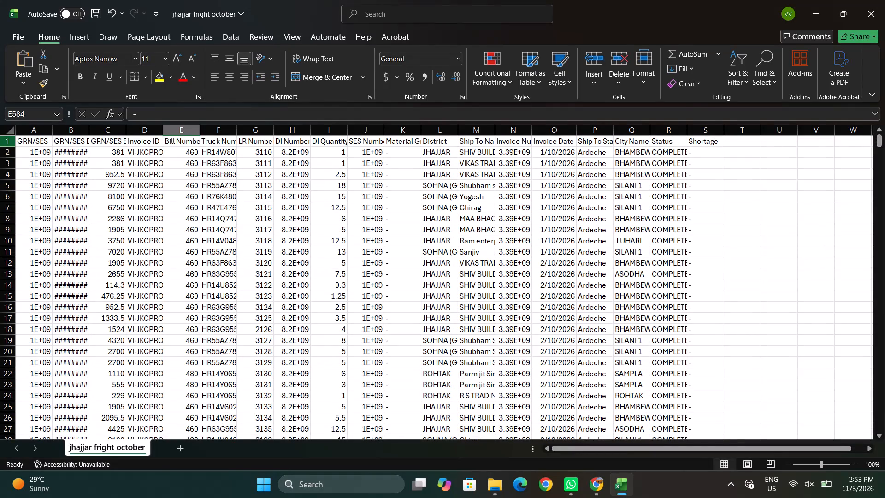
Add filters to the header row and show only the entries whose Bill Number is "-".
{"action": "left_click", "coordinate": [3, 142]}
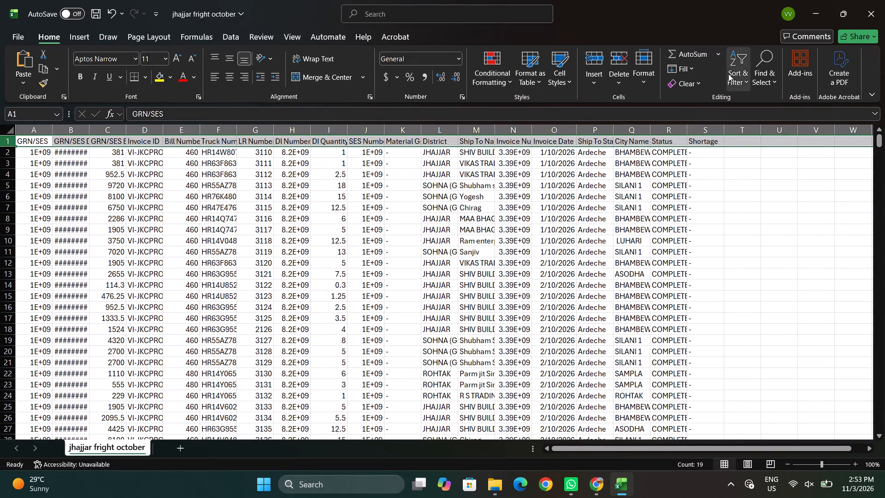
{"action": "left_click", "coordinate": [732, 77]}
{"action": "left_click", "coordinate": [770, 149]}
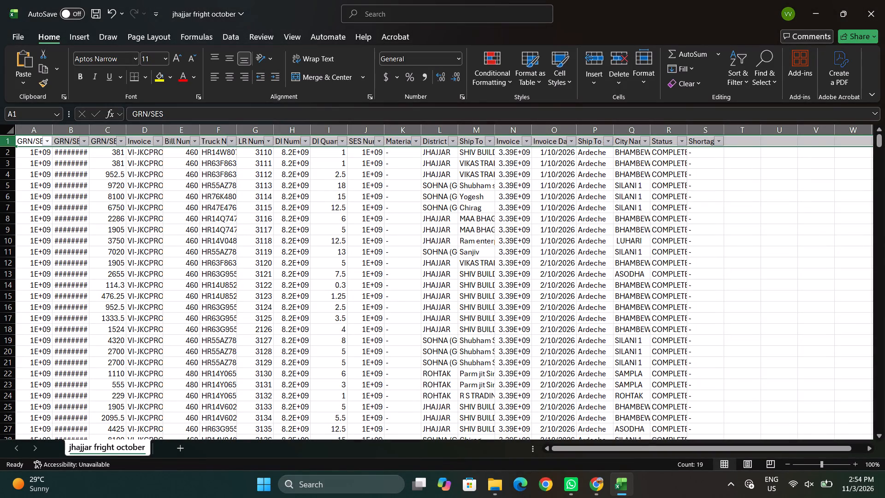
{"action": "left_click", "coordinate": [196, 142]}
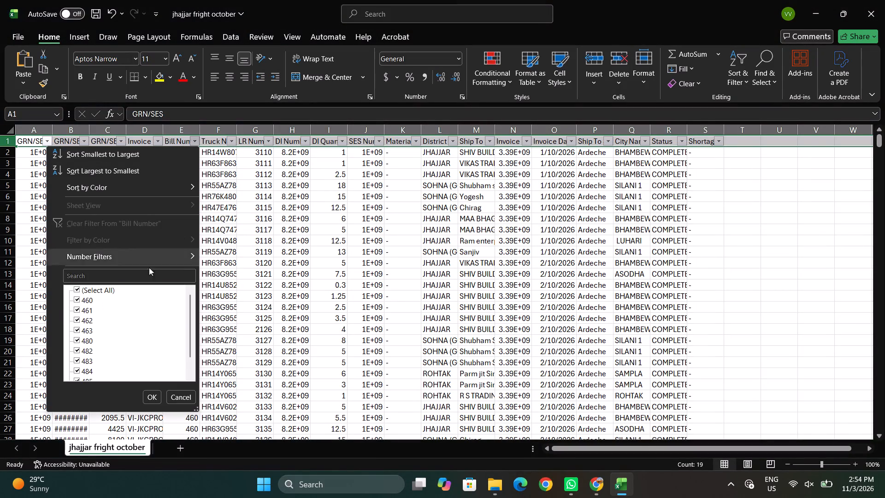
{"action": "left_click", "coordinate": [77, 289]}
{"action": "scroll", "coordinate": [102, 330], "scroll_direction": "down", "scroll_amount": 12}
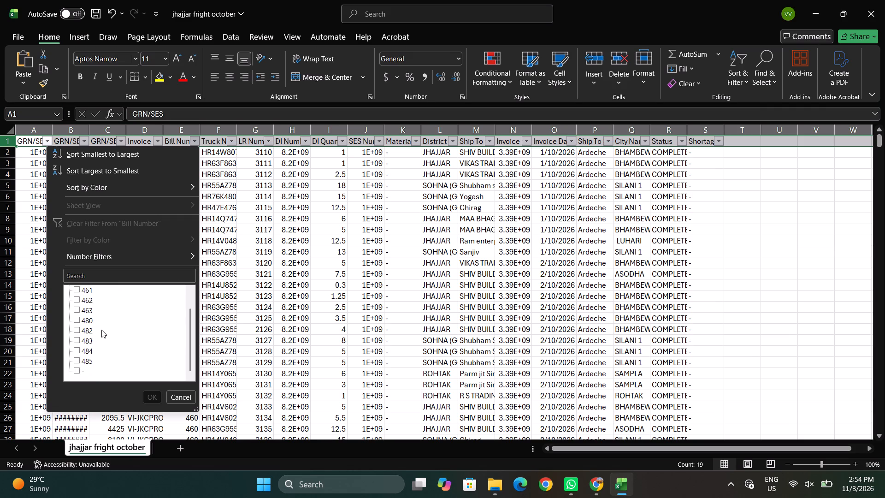
{"action": "scroll", "coordinate": [101, 330], "scroll_direction": "up", "scroll_amount": 8}
{"action": "scroll", "coordinate": [101, 330], "scroll_direction": "down", "scroll_amount": 5}
{"action": "left_click", "coordinate": [77, 366]}
{"action": "left_click", "coordinate": [152, 396]}
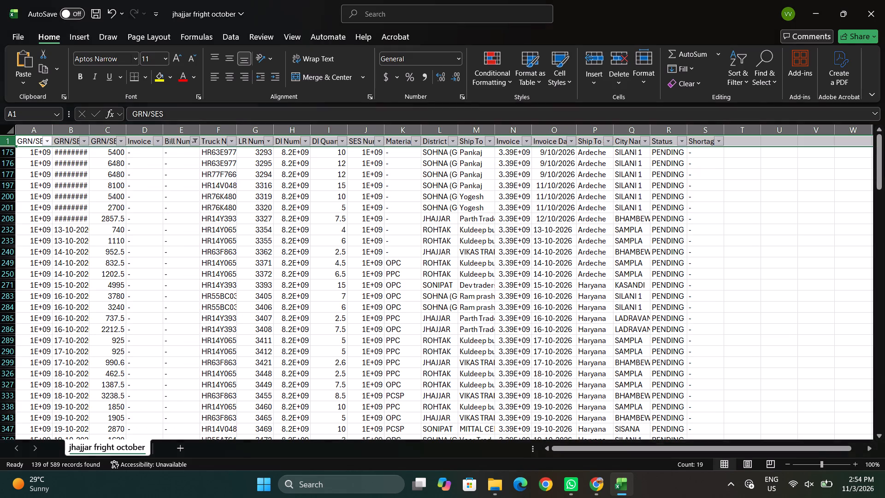
Select the filtered column C amounts from C175 down to the last entry to check their sum, and look over the rows.
{"action": "scroll", "coordinate": [134, 204], "scroll_direction": "up", "scroll_amount": 5}
{"action": "left_click", "coordinate": [118, 151]}
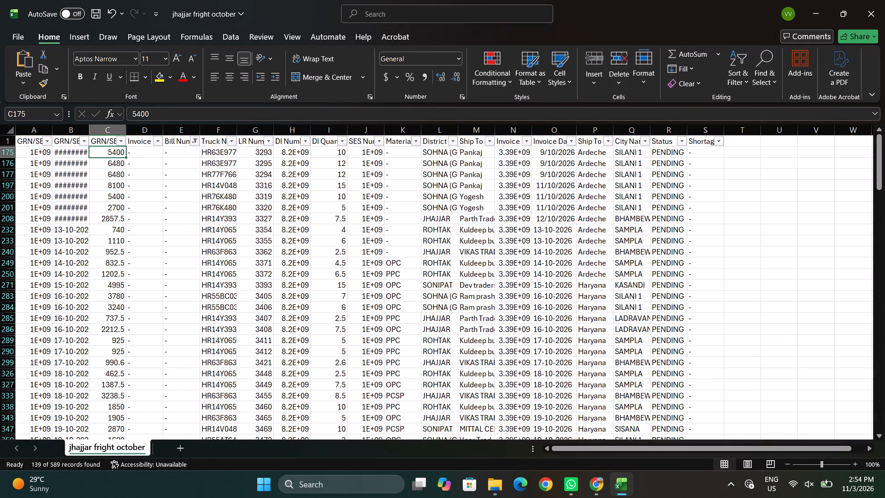
{"action": "key", "text": "ctrl+shift+Down"}
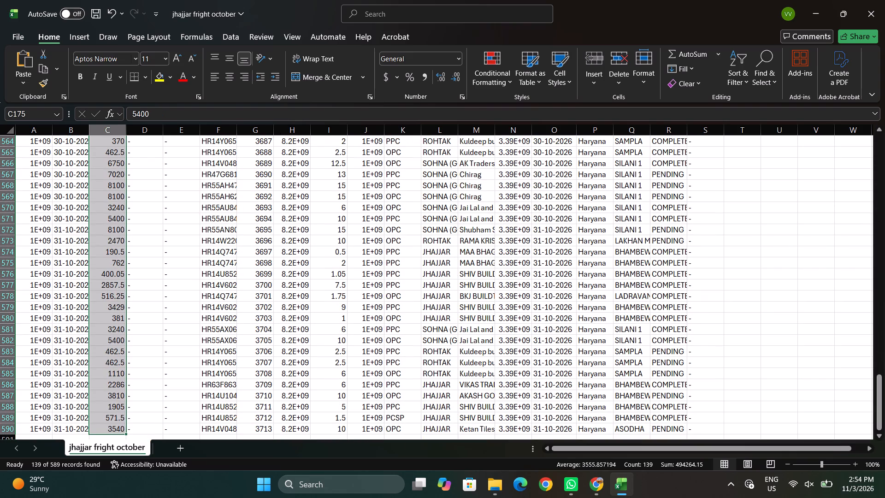
{"action": "left_click_drag", "start_coordinate": [118, 151], "coordinate": [601, 497]}
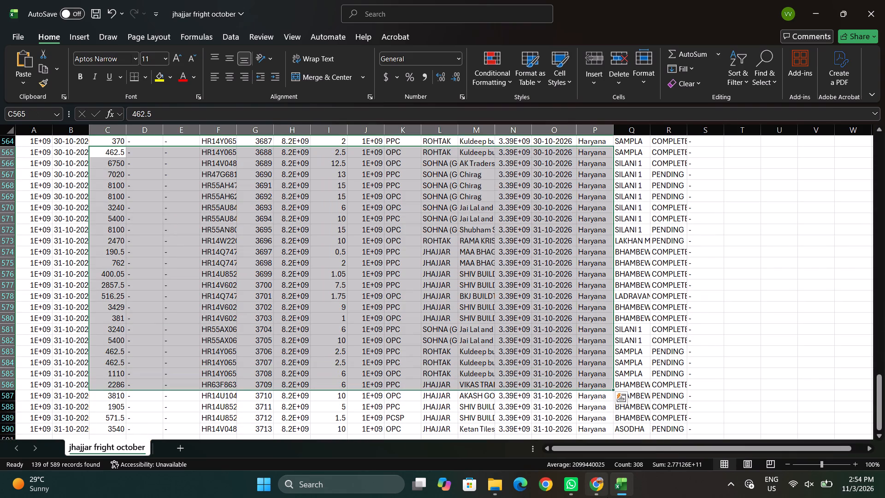
{"action": "left_click", "coordinate": [726, 214]}
{"action": "scroll", "coordinate": [431, 279], "scroll_direction": "up", "scroll_amount": 6}
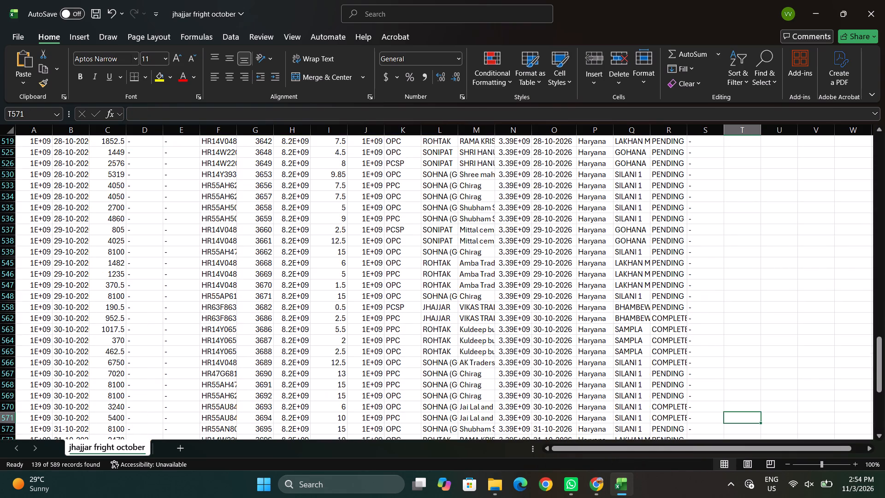
{"action": "scroll", "coordinate": [493, 363], "scroll_direction": "up", "scroll_amount": 4}
{"action": "scroll", "coordinate": [494, 363], "scroll_direction": "down", "scroll_amount": 1}
{"action": "scroll", "coordinate": [494, 363], "scroll_direction": "up", "scroll_amount": 4}
Close the jhajjar fright october workbook without saving the changes.
{"action": "left_click", "coordinate": [830, 14]}
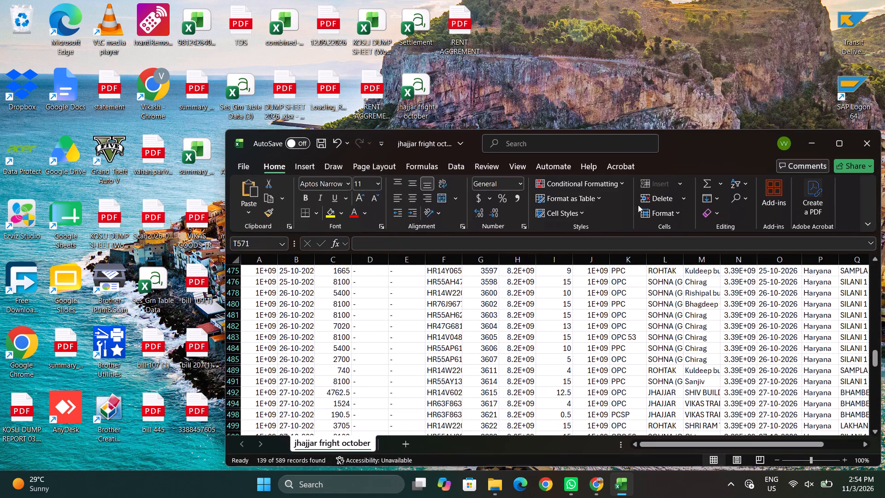
{"action": "left_click", "coordinate": [872, 142]}
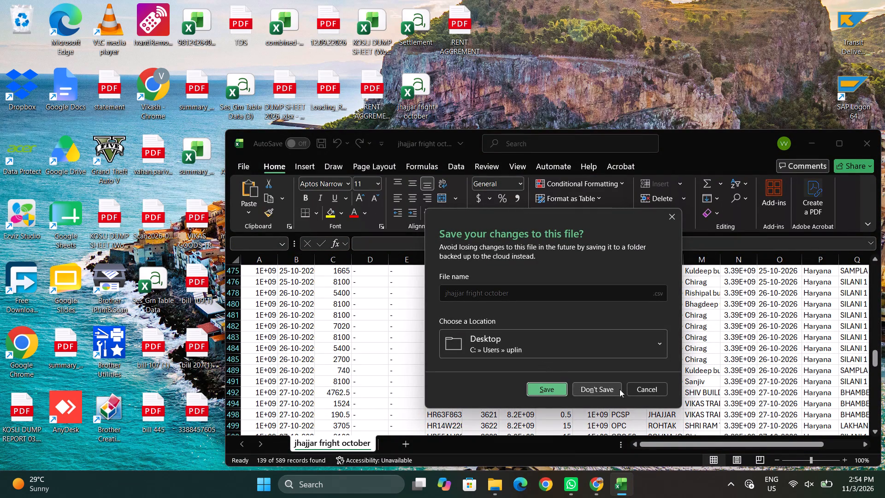
{"action": "left_click", "coordinate": [626, 392]}
{"action": "left_click", "coordinate": [615, 391]}
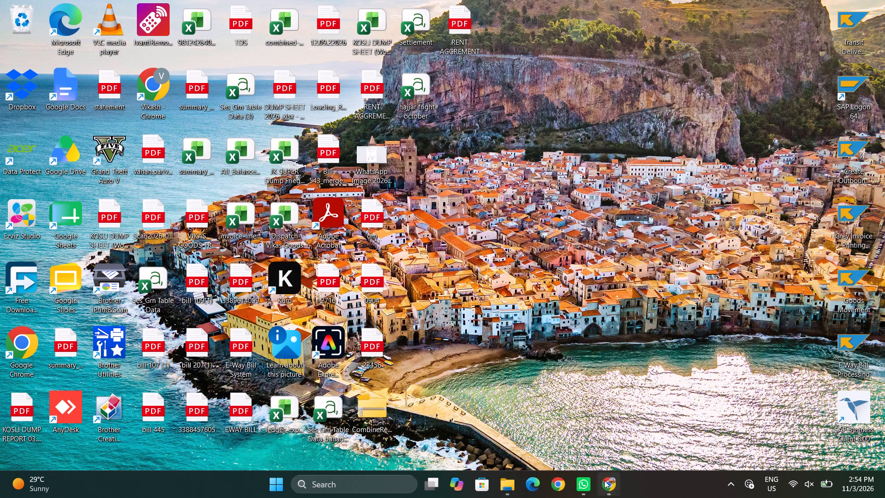
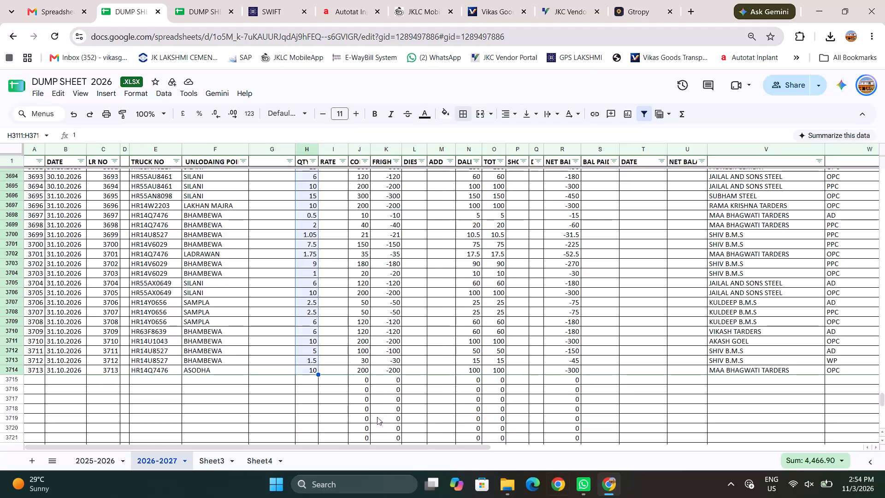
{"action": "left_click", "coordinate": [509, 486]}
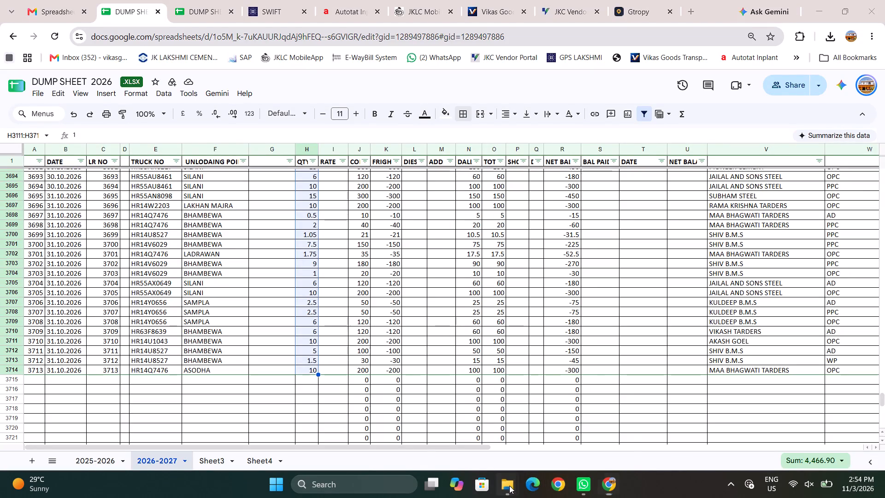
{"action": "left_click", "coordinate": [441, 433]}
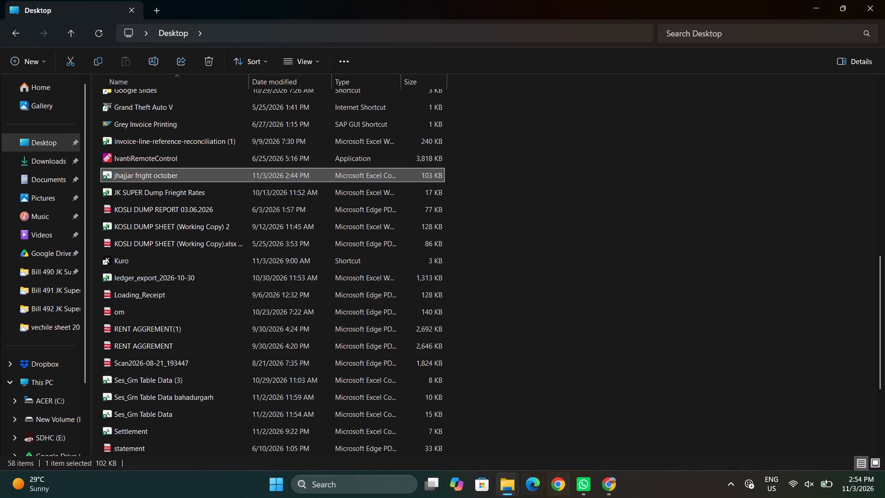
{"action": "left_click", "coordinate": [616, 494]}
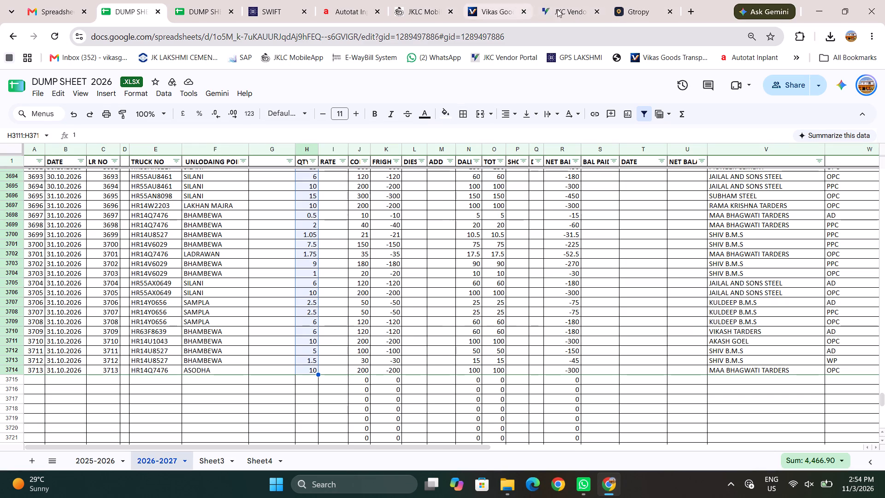
Switch to the JKC Vendor portal and open the export wizard for the Freight Report.
{"action": "left_click", "coordinate": [558, 11]}
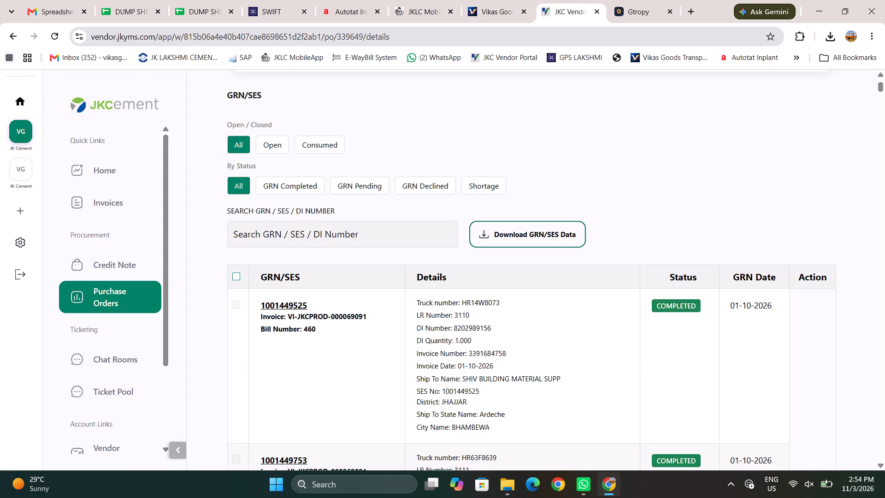
{"action": "scroll", "coordinate": [82, 392], "scroll_direction": "down", "scroll_amount": 7}
{"action": "left_click", "coordinate": [89, 437]}
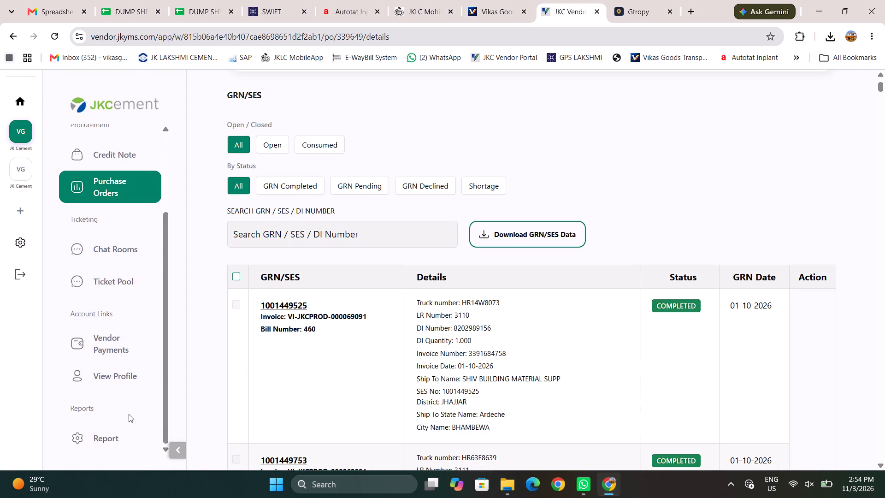
{"action": "scroll", "coordinate": [395, 320], "scroll_direction": "down", "scroll_amount": 3}
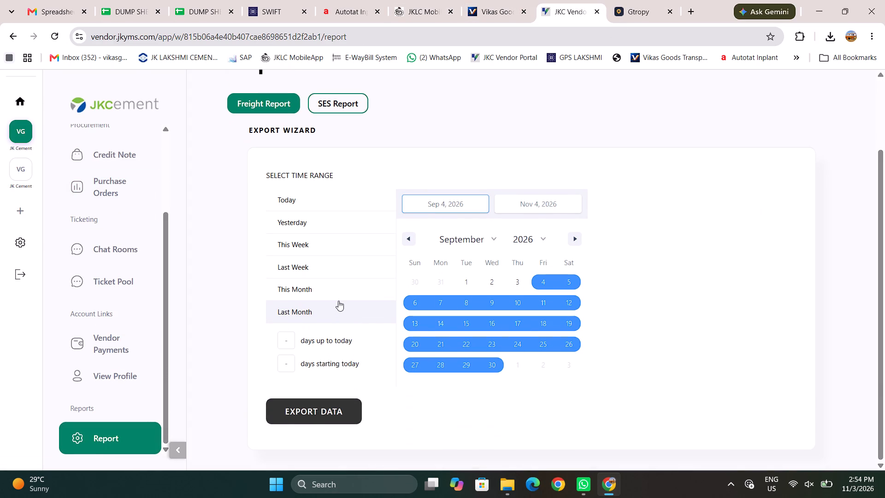
Set the Freight Report time range to Oct 1, 2026 through Oct 31, 2026 and export the data.
{"action": "left_click", "coordinate": [407, 236]}
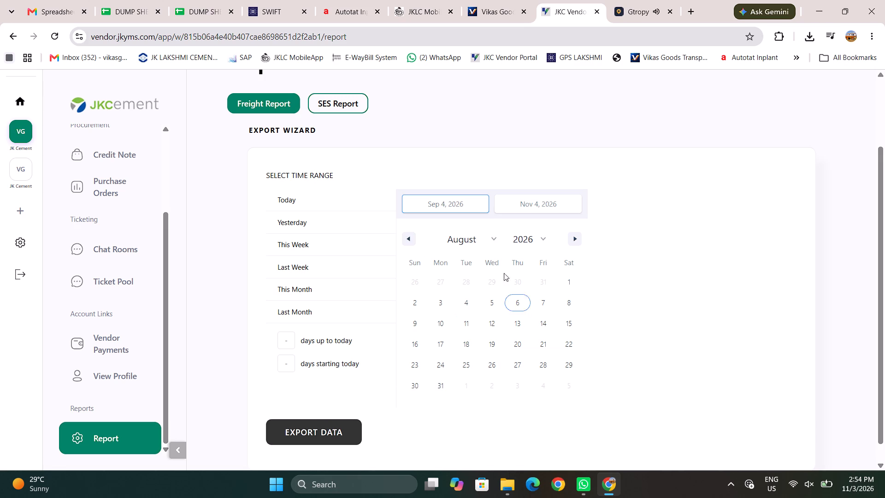
{"action": "triple_click", "coordinate": [573, 243]}
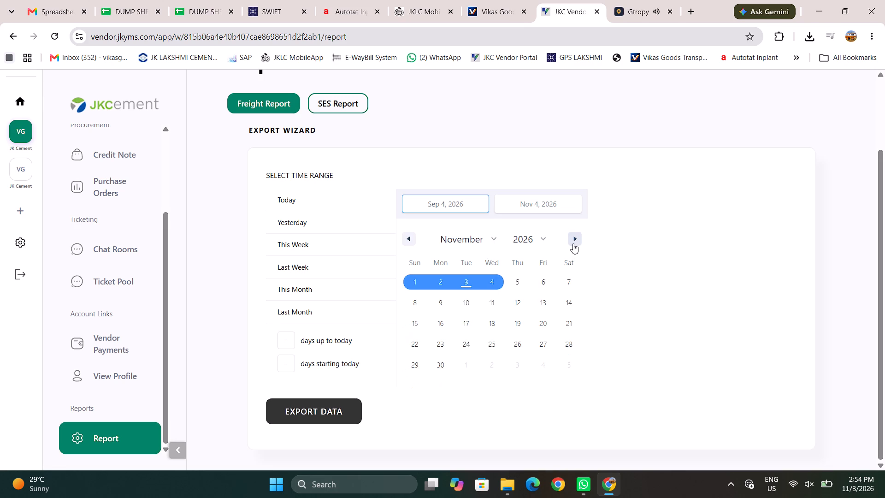
{"action": "left_click", "coordinate": [418, 242]}
{"action": "left_click", "coordinate": [412, 240]}
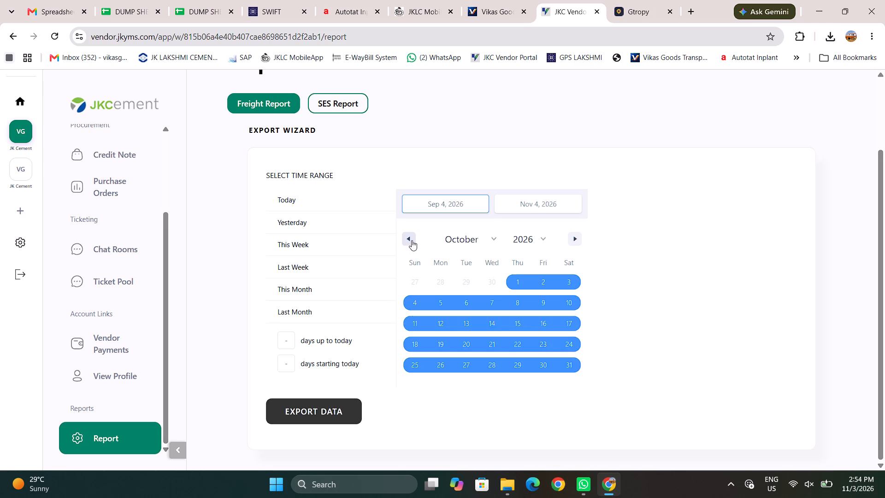
{"action": "left_click", "coordinate": [643, 307]}
{"action": "left_click", "coordinate": [524, 281]}
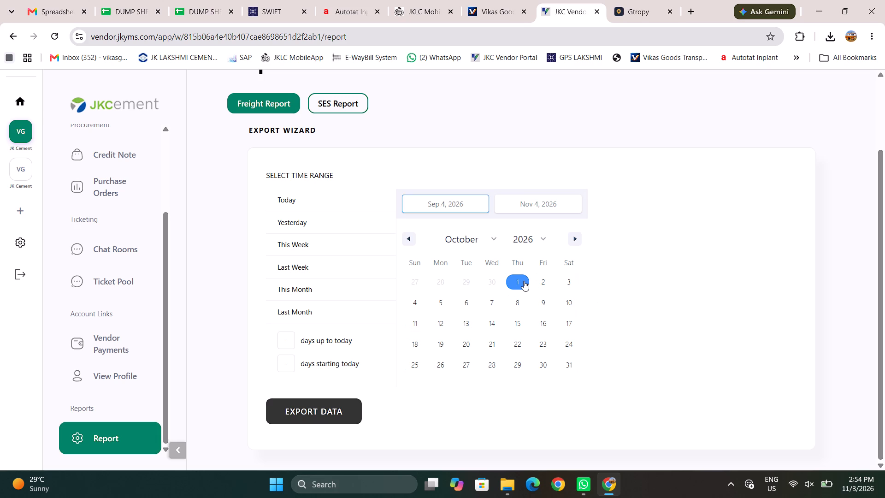
{"action": "left_click", "coordinate": [574, 241]}
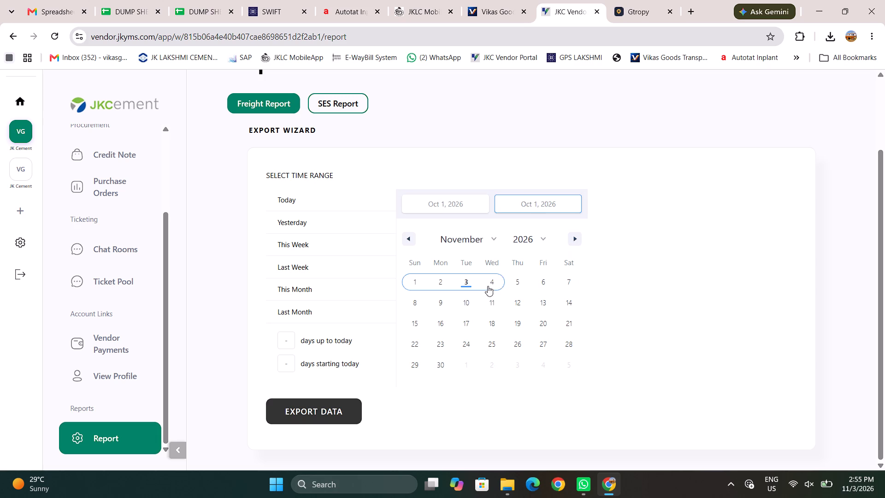
{"action": "left_click", "coordinate": [407, 240]}
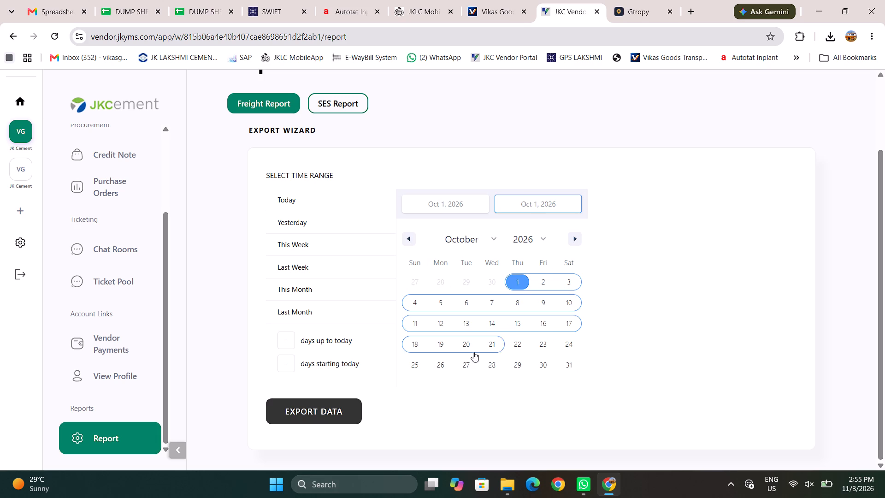
{"action": "left_click", "coordinate": [571, 367]}
{"action": "left_click", "coordinate": [679, 239]}
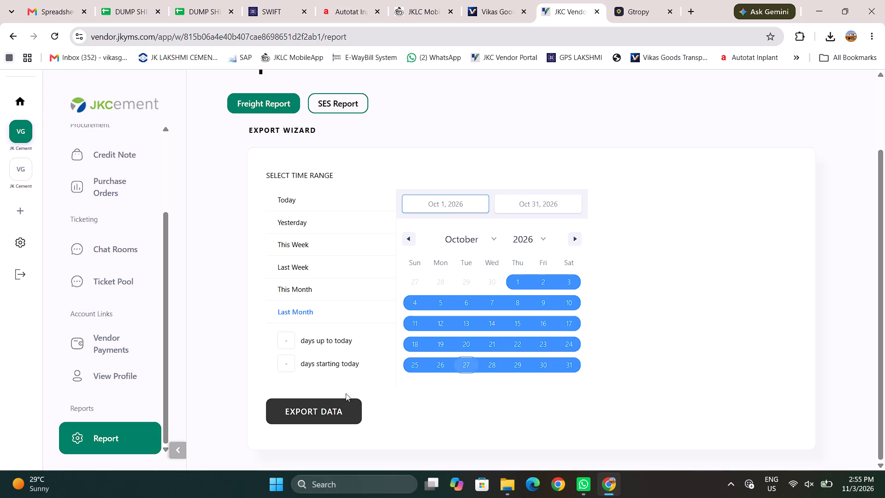
{"action": "left_click", "coordinate": [332, 404]}
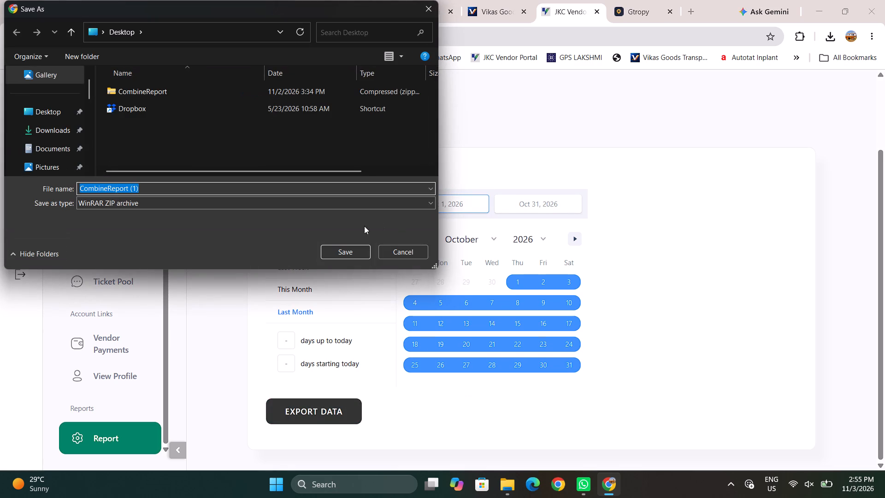
Save the exported archive on the Desktop as "CombineReport jhajjar".
{"action": "left_click", "coordinate": [43, 112]}
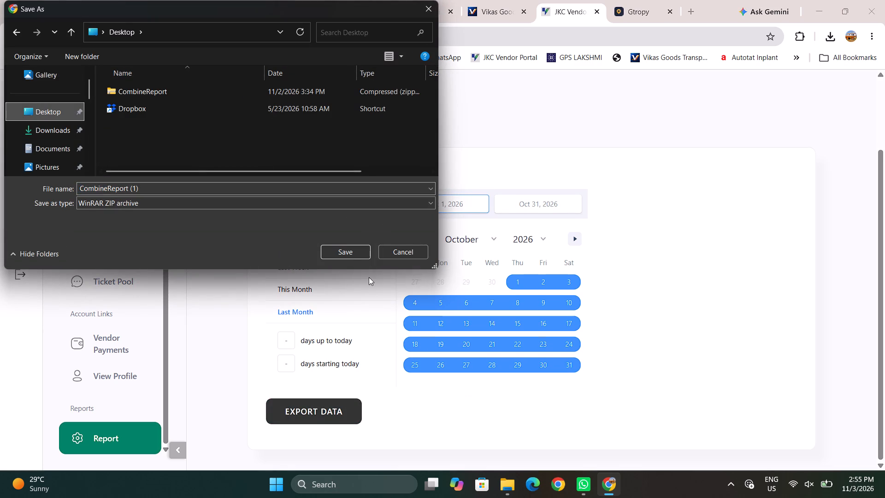
{"action": "left_click", "coordinate": [352, 262]}
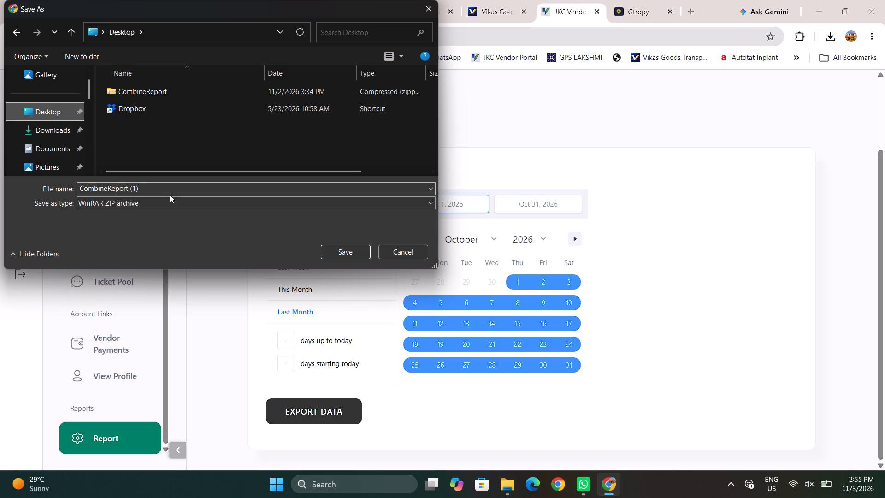
{"action": "double_click", "coordinate": [162, 190]}
{"action": "key", "text": "BackSpace"}
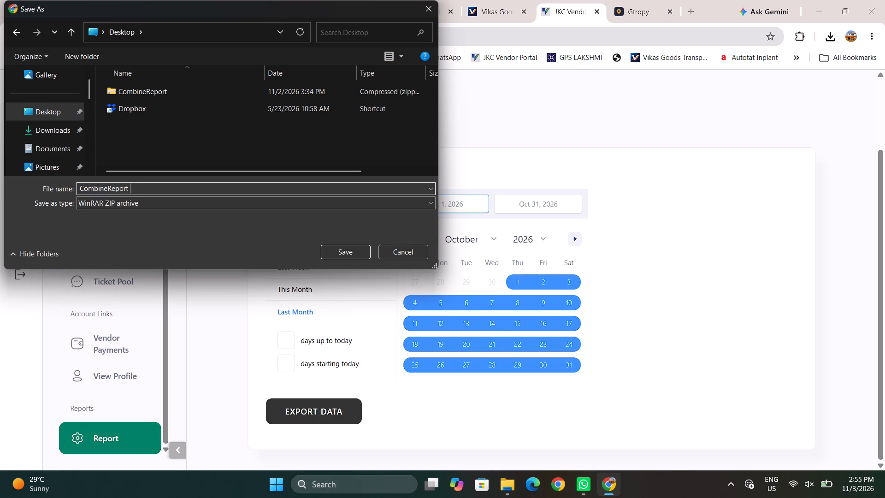
{"action": "key", "text": "space"}
{"action": "type", "text": "jhj"}
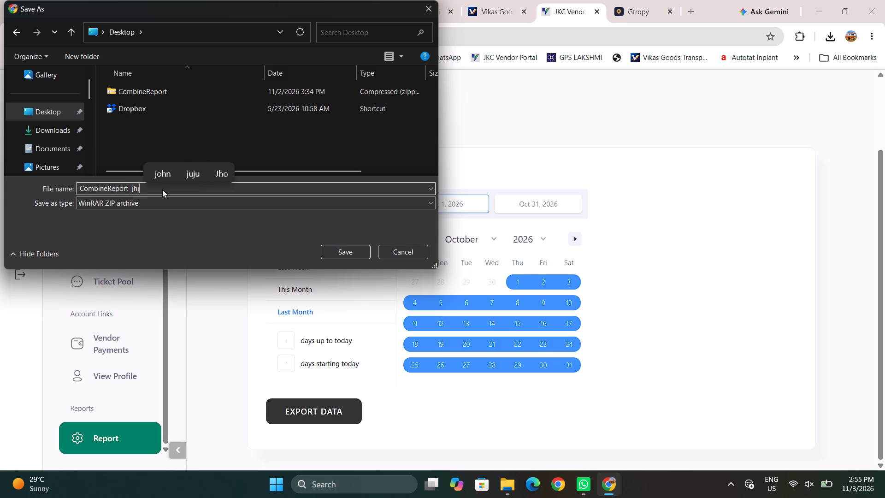
{"action": "key", "text": "BackSpace"}
{"action": "type", "text": "ak"}
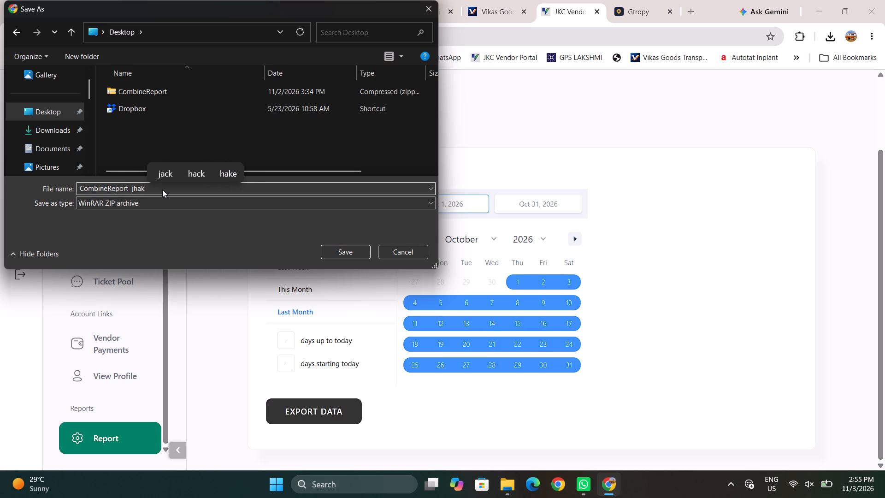
{"action": "key", "text": "BackSpace"}
{"action": "type", "text": "jjar"}
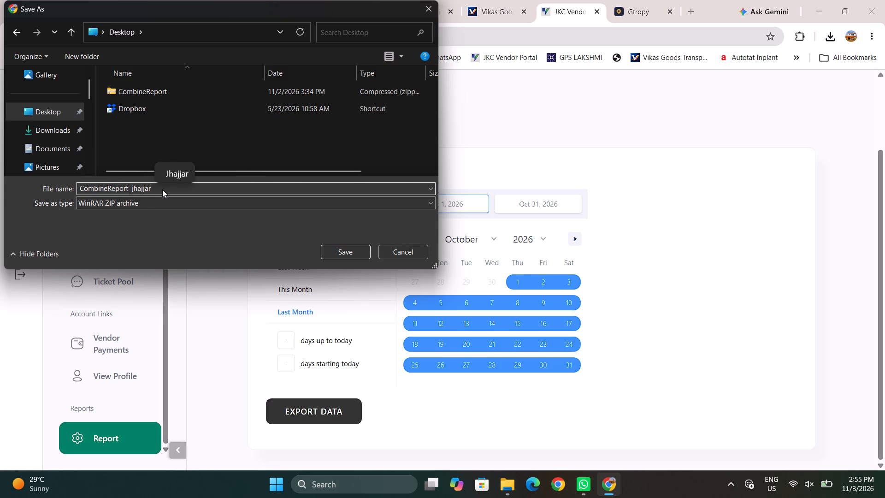
{"action": "key", "text": "Return"}
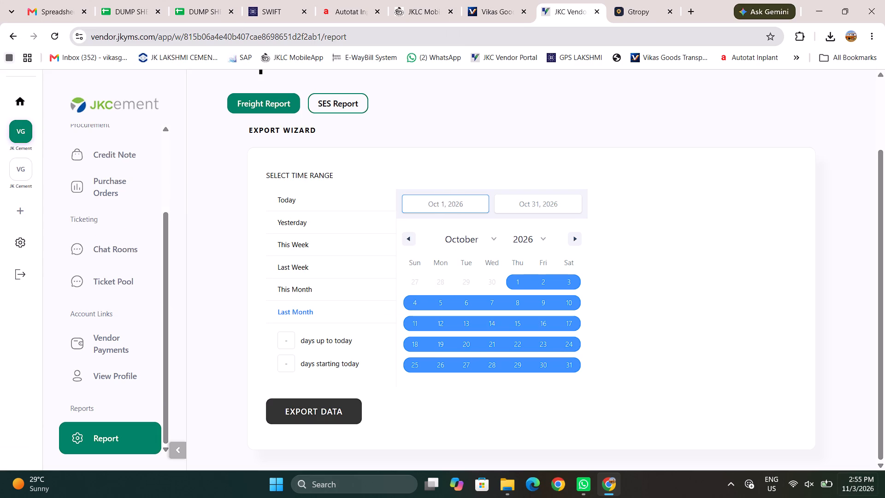
Open the all_data file from the downloaded archive in Excel, accept the default data conversion and maximize the window.
{"action": "left_click", "coordinate": [803, 62]}
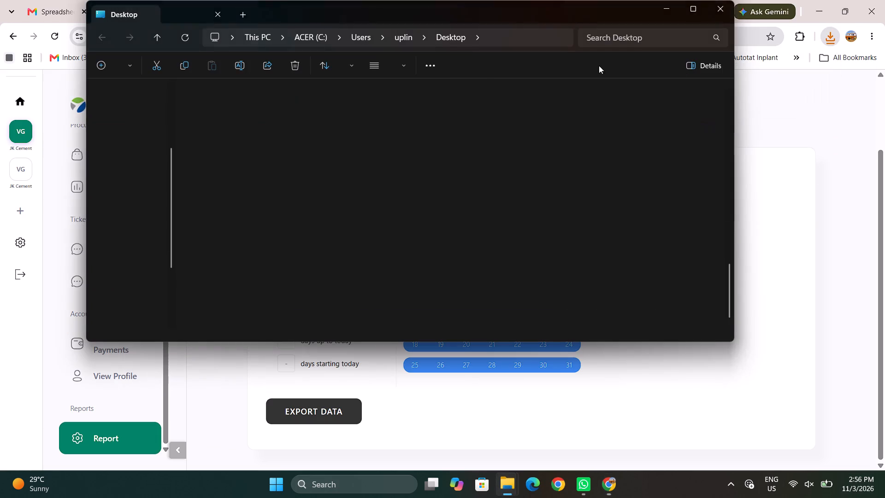
{"action": "scroll", "coordinate": [377, 344], "scroll_direction": "down", "scroll_amount": 2}
{"action": "double_click", "coordinate": [314, 319]}
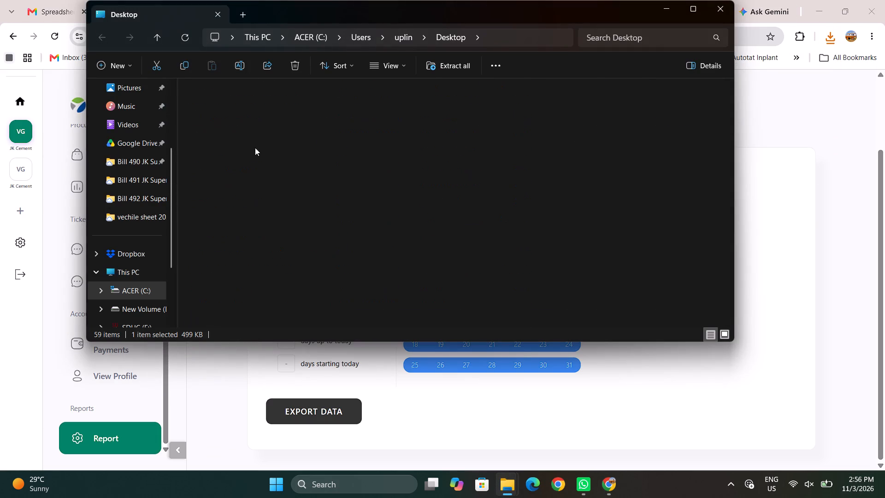
{"action": "double_click", "coordinate": [257, 136]}
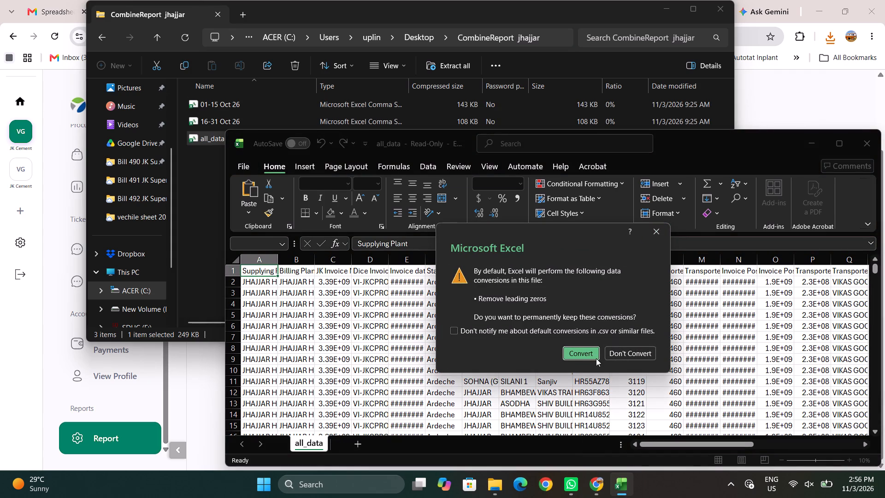
{"action": "left_click", "coordinate": [594, 353]}
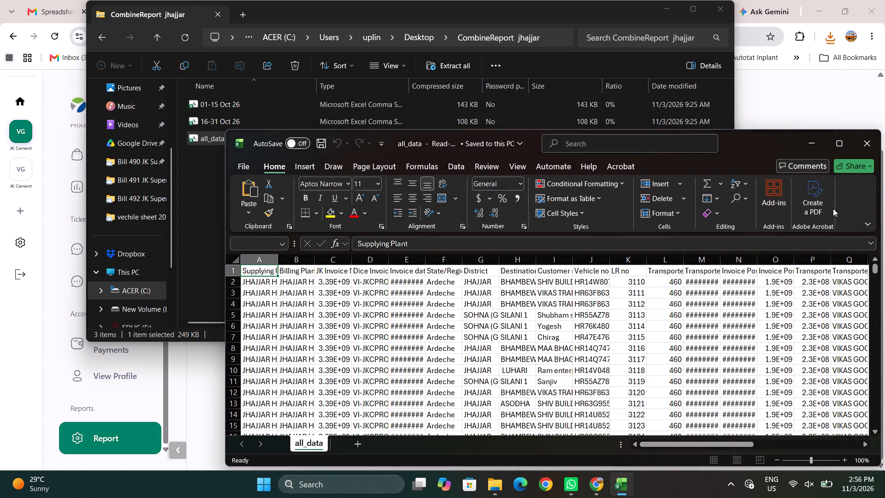
{"action": "left_click", "coordinate": [842, 137]}
Widen the State/Region, Vehicle no and Customer name columns to fit their contents.
{"action": "scroll", "coordinate": [226, 243], "scroll_direction": "up", "scroll_amount": 5}
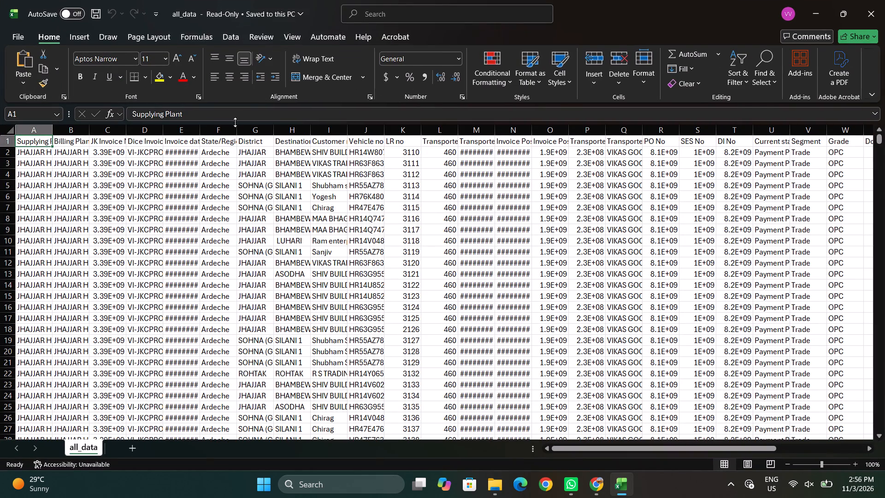
{"action": "double_click", "coordinate": [235, 126]}
{"action": "double_click", "coordinate": [394, 131]}
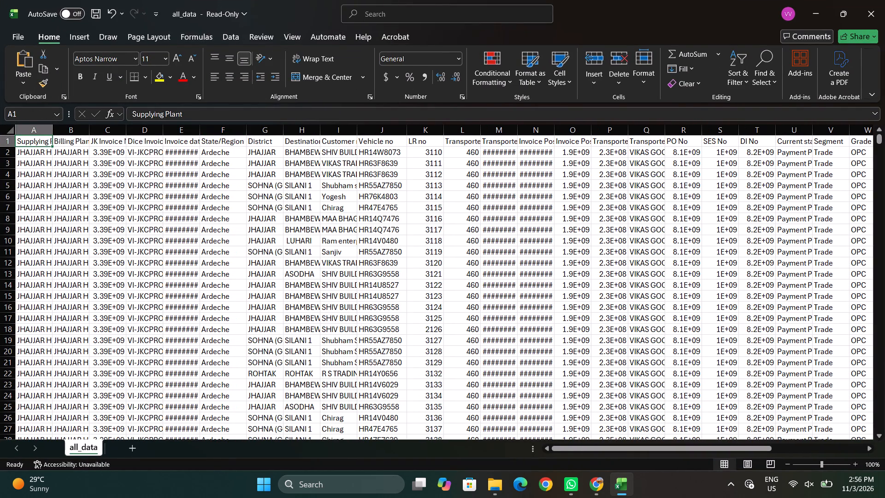
{"action": "double_click", "coordinate": [360, 131]}
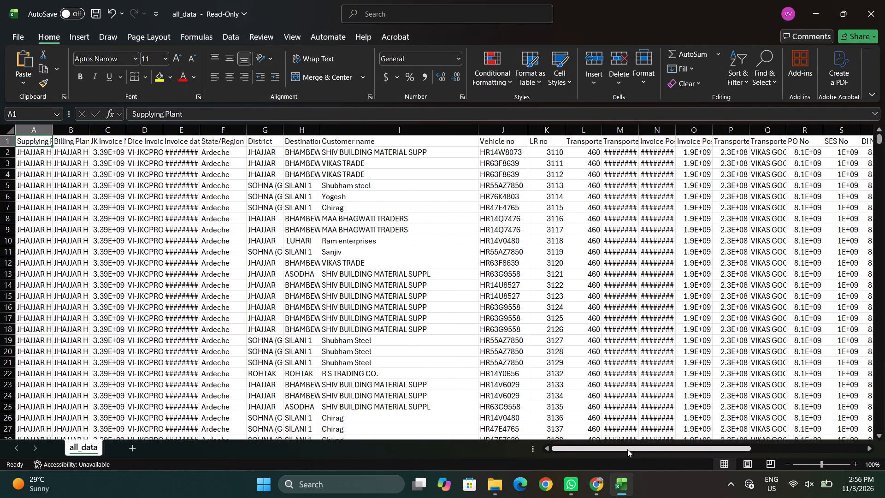
Select the Quantity values from Z2 down to the last entry to check their sum.
{"action": "left_click_drag", "start_coordinate": [627, 449], "coordinate": [690, 448]}
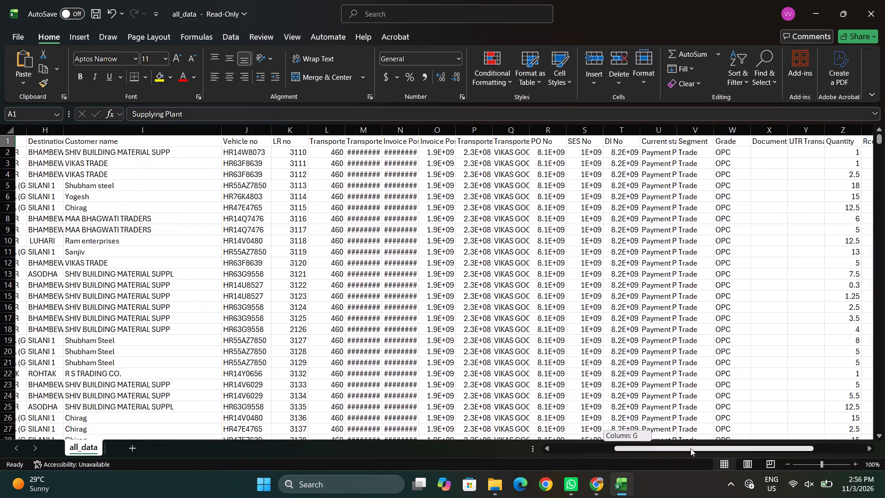
{"action": "left_click_drag", "start_coordinate": [690, 448], "coordinate": [743, 447]}
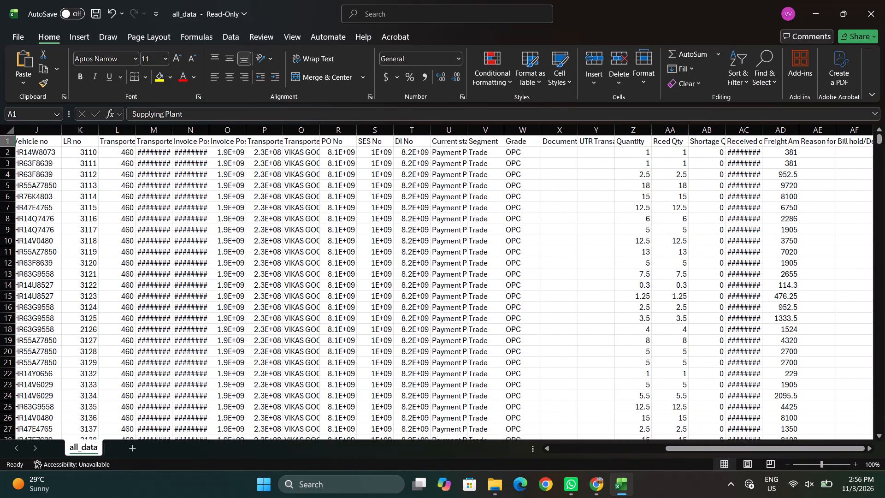
{"action": "left_click", "coordinate": [631, 151]}
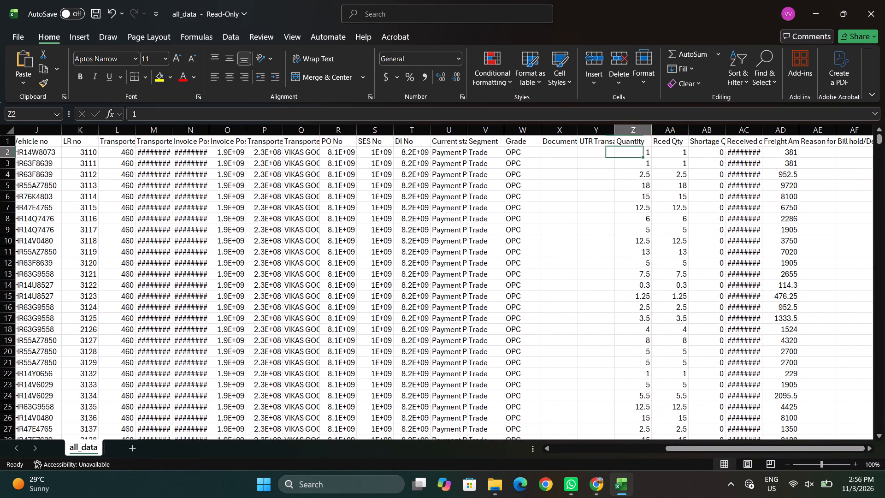
{"action": "key", "text": "ctrl+shift+Down"}
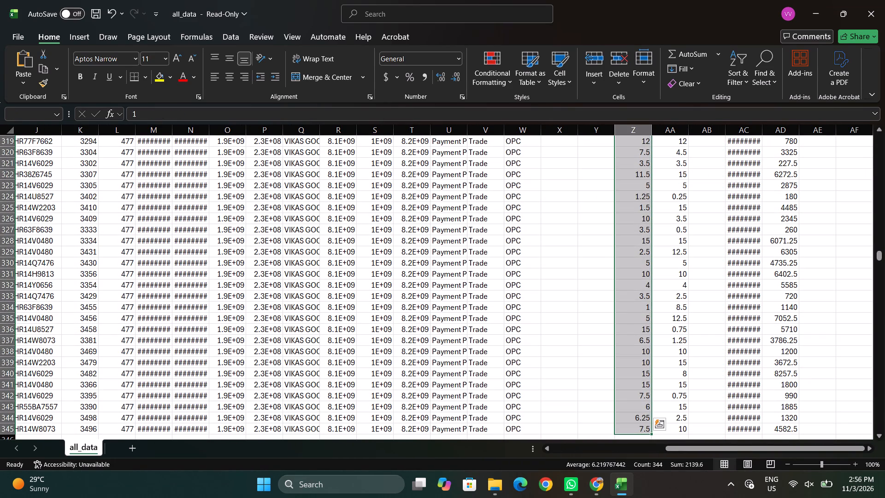
Review the exported rows from row 345 back up to the header, and the columns from Supplying Plant across to Freight Amount.
{"action": "scroll", "coordinate": [341, 292], "scroll_direction": "up", "scroll_amount": 13}
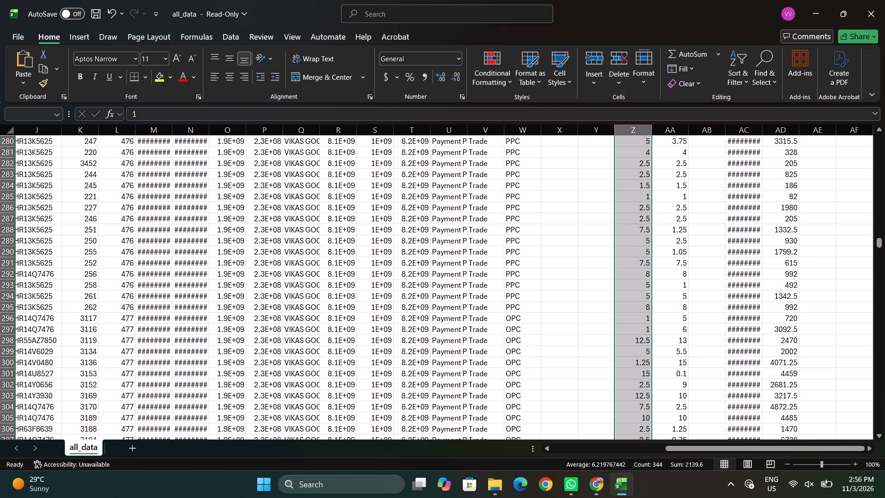
{"action": "scroll", "coordinate": [341, 292], "scroll_direction": "up", "scroll_amount": 16}
{"action": "scroll", "coordinate": [341, 293], "scroll_direction": "up", "scroll_amount": 10}
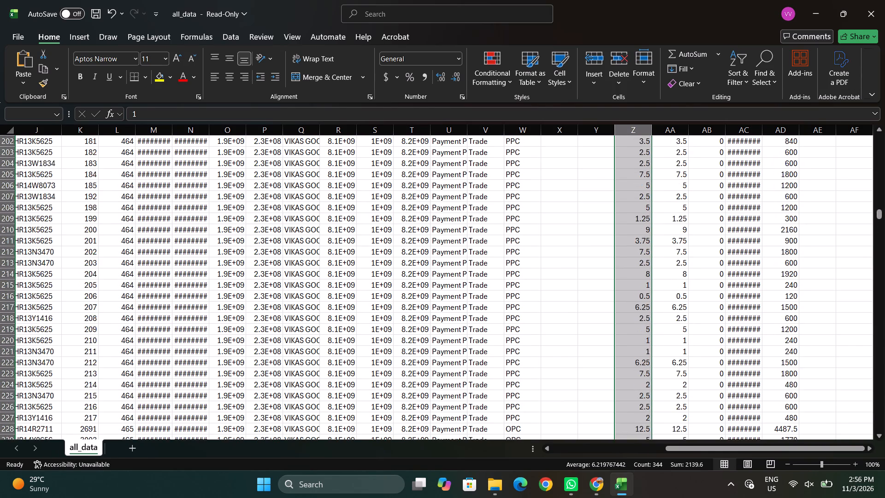
{"action": "scroll", "coordinate": [342, 294], "scroll_direction": "up", "scroll_amount": 15}
{"action": "scroll", "coordinate": [342, 298], "scroll_direction": "up", "scroll_amount": 13}
{"action": "scroll", "coordinate": [422, 266], "scroll_direction": "up", "scroll_amount": 15}
{"action": "scroll", "coordinate": [423, 266], "scroll_direction": "up", "scroll_amount": 7}
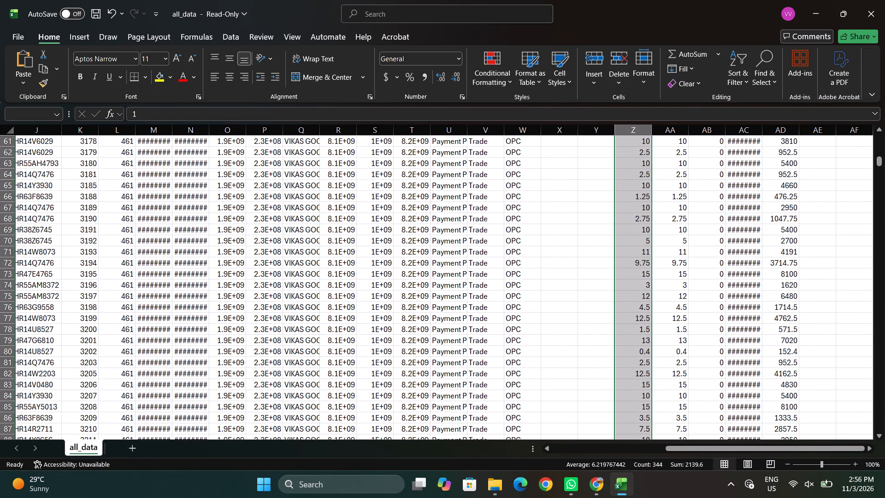
{"action": "scroll", "coordinate": [423, 266], "scroll_direction": "up", "scroll_amount": 20}
{"action": "scroll", "coordinate": [423, 266], "scroll_direction": "up", "scroll_amount": 5}
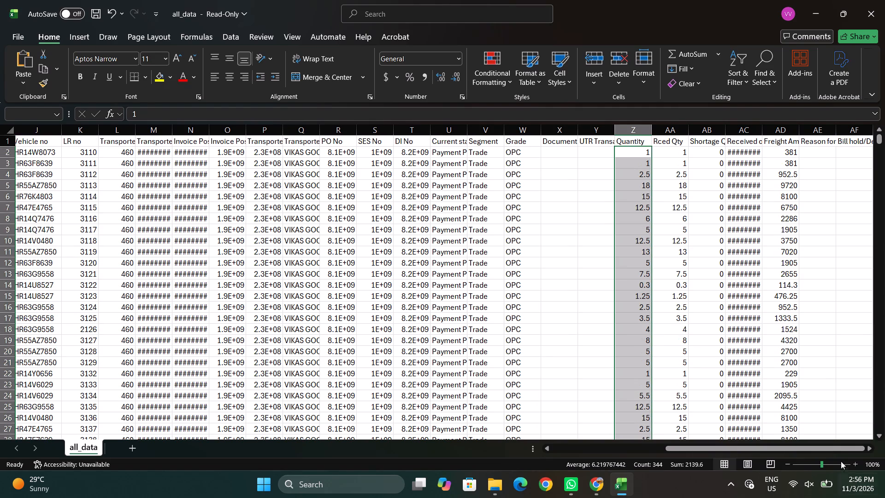
{"action": "left_click_drag", "start_coordinate": [771, 450], "coordinate": [549, 450]}
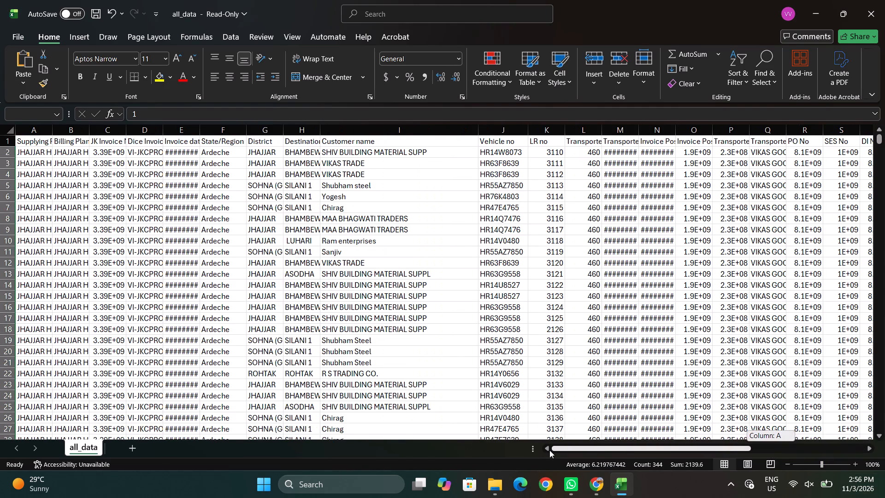
{"action": "left_click_drag", "start_coordinate": [549, 450], "coordinate": [810, 441]}
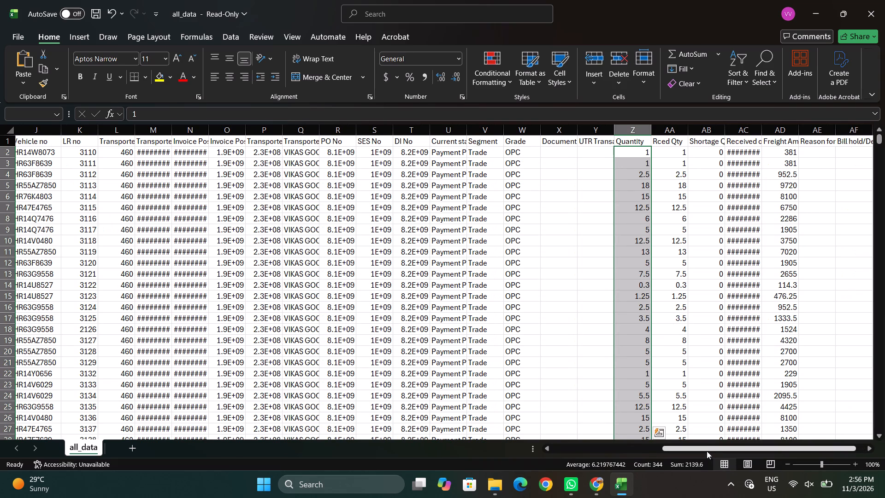
{"action": "left_click_drag", "start_coordinate": [707, 448], "coordinate": [705, 448]}
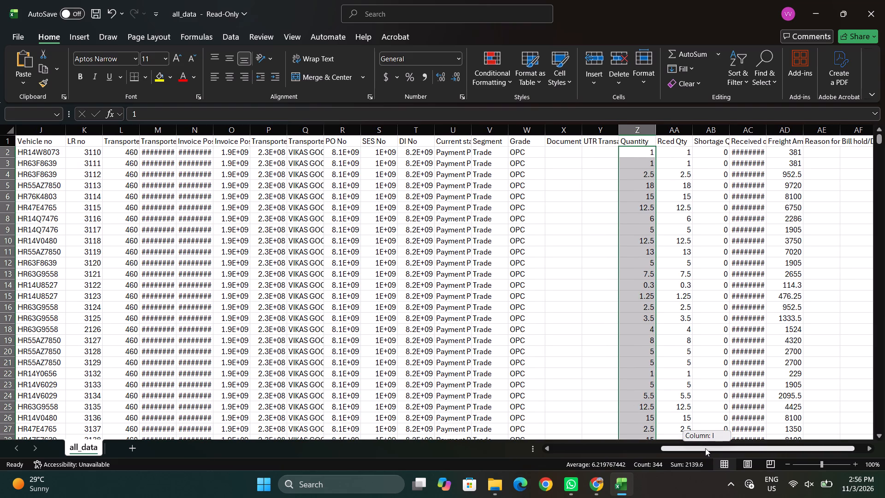
{"action": "left_click_drag", "start_coordinate": [705, 448], "coordinate": [696, 450]}
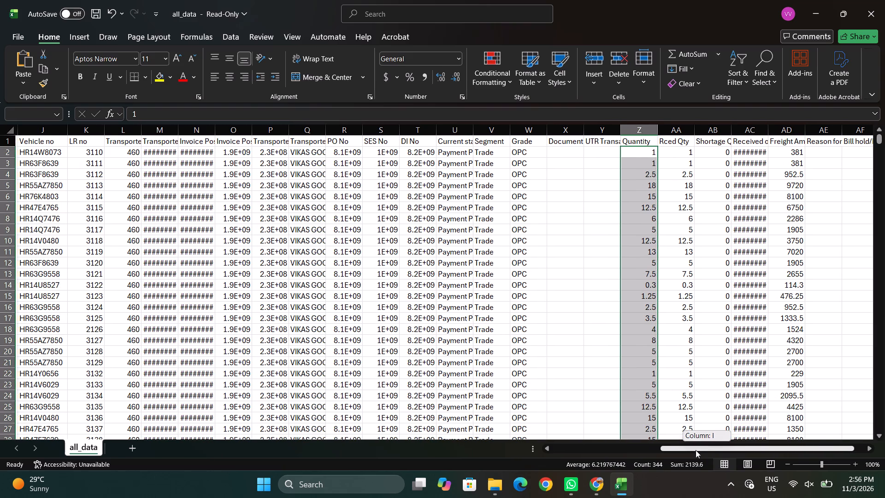
{"action": "left_click_drag", "start_coordinate": [696, 450], "coordinate": [709, 448]}
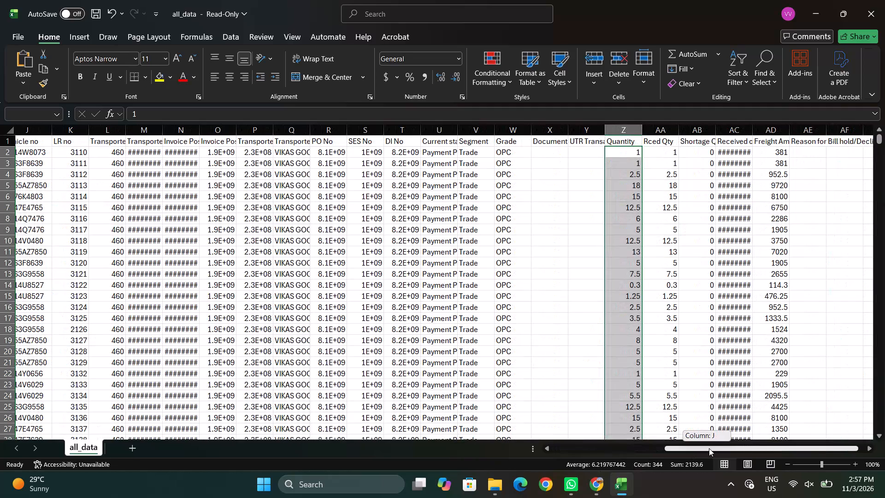
{"action": "left_click_drag", "start_coordinate": [709, 448], "coordinate": [709, 445]}
{"action": "left_click_drag", "start_coordinate": [709, 445], "coordinate": [709, 442]}
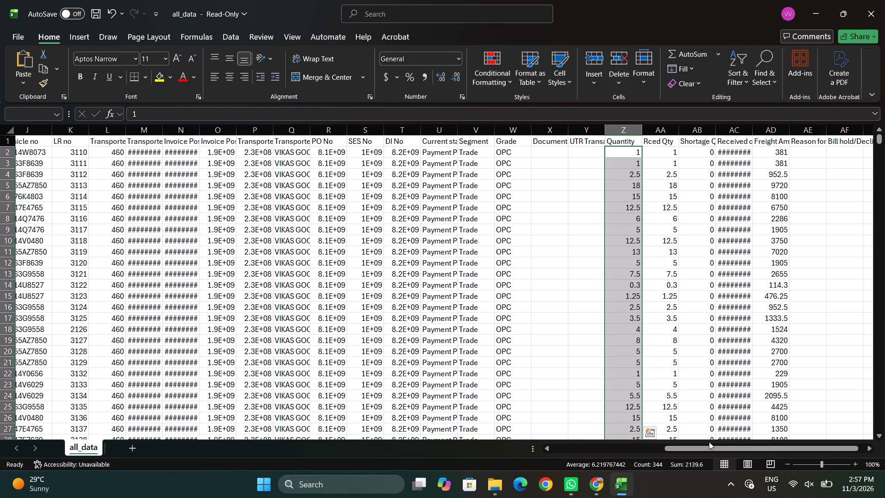
Delete the blank row 346 that separates the two blocks of exported entries.
{"action": "scroll", "coordinate": [615, 253], "scroll_direction": "down", "scroll_amount": 3}
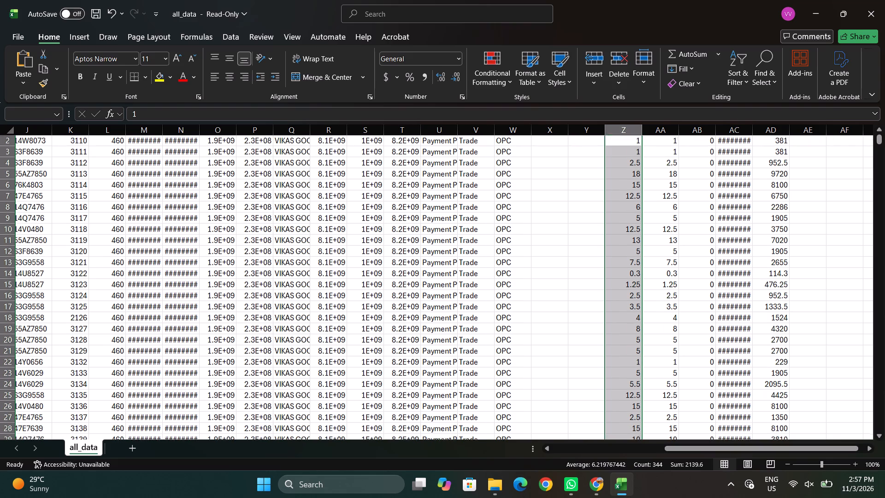
{"action": "scroll", "coordinate": [614, 255], "scroll_direction": "down", "scroll_amount": 16}
{"action": "scroll", "coordinate": [612, 258], "scroll_direction": "down", "scroll_amount": 18}
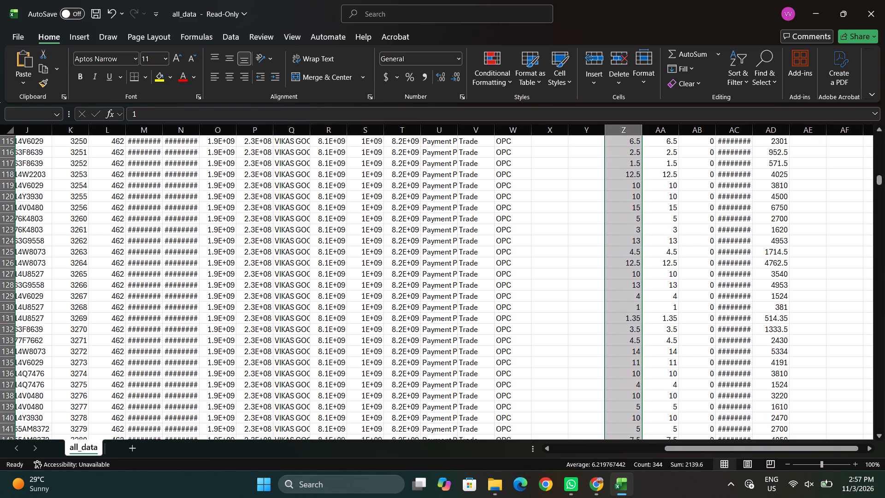
{"action": "scroll", "coordinate": [609, 267], "scroll_direction": "down", "scroll_amount": 20}
{"action": "scroll", "coordinate": [609, 267], "scroll_direction": "down", "scroll_amount": 1}
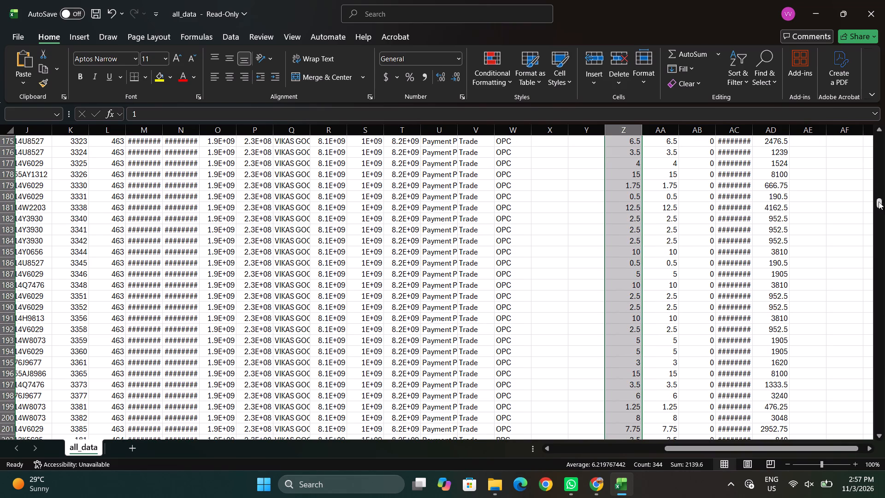
{"action": "left_click_drag", "start_coordinate": [879, 203], "coordinate": [879, 402]}
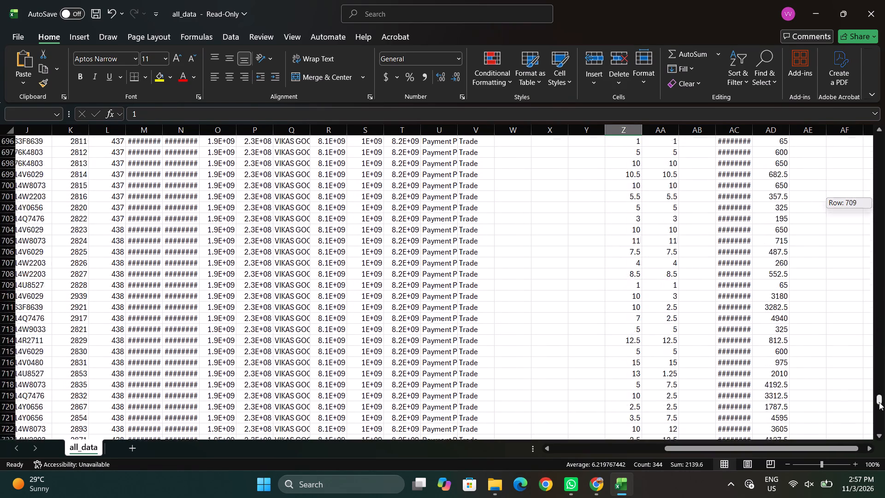
{"action": "left_click_drag", "start_coordinate": [879, 402], "coordinate": [851, 251]}
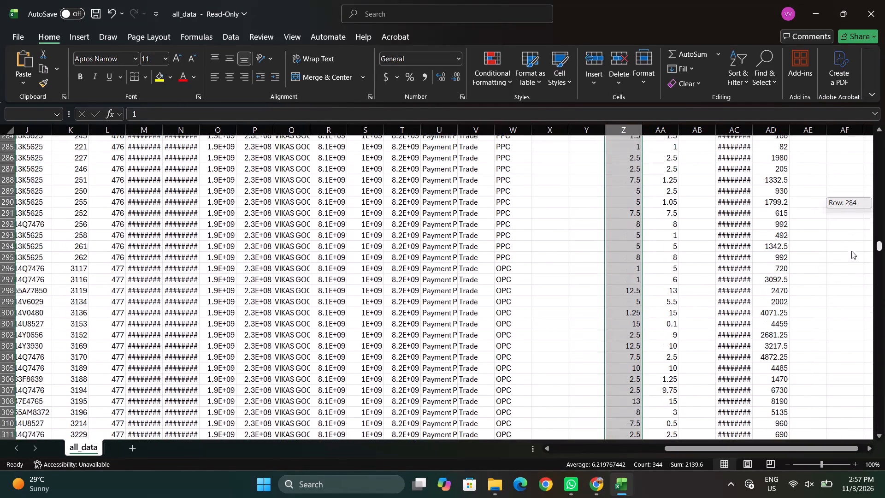
{"action": "left_click_drag", "start_coordinate": [851, 251], "coordinate": [854, 264]}
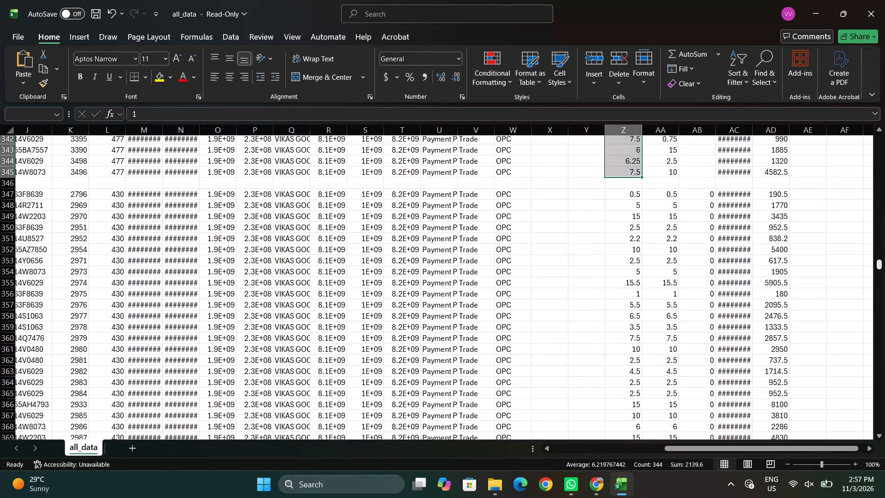
{"action": "left_click", "coordinate": [5, 183]}
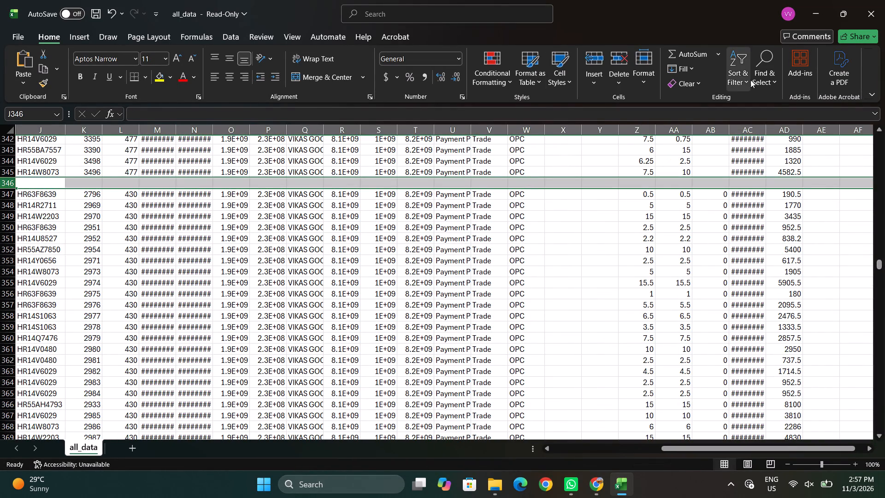
{"action": "left_click", "coordinate": [614, 65]}
Examine the entries below row 346 for any further gaps in the data.
{"action": "scroll", "coordinate": [608, 241], "scroll_direction": "down", "scroll_amount": 2}
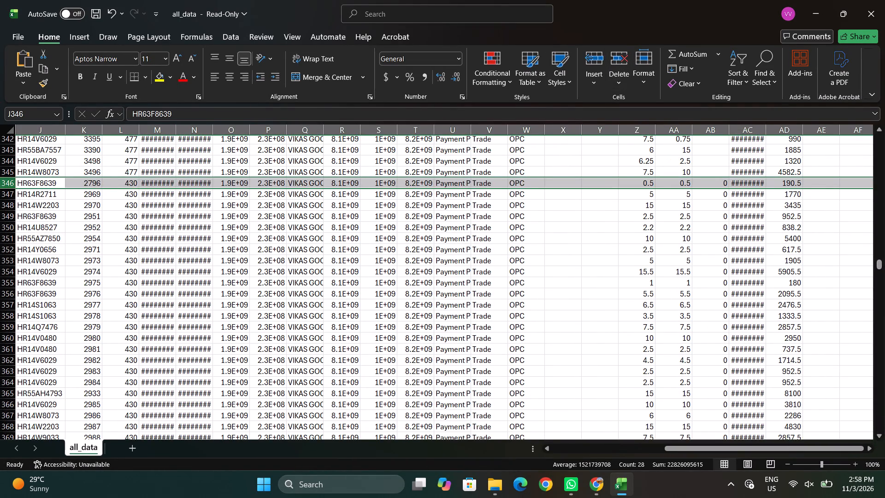
{"action": "scroll", "coordinate": [607, 242], "scroll_direction": "down", "scroll_amount": 8}
{"action": "scroll", "coordinate": [592, 246], "scroll_direction": "down", "scroll_amount": 20}
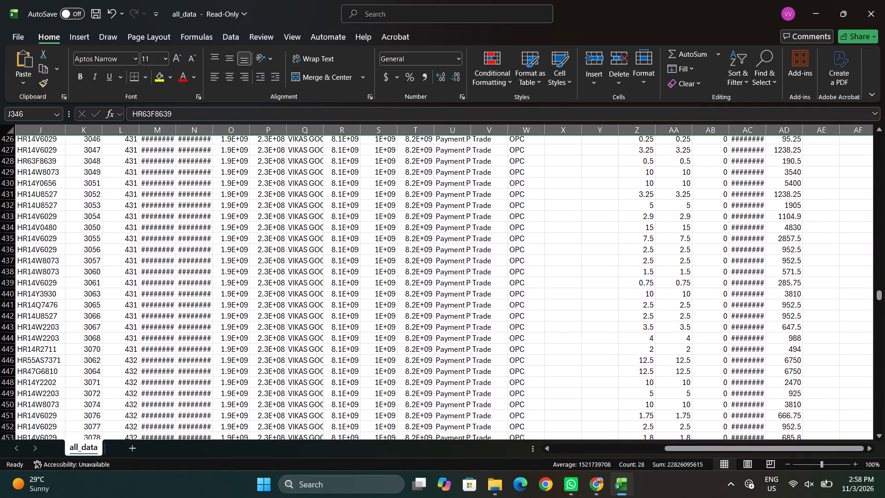
{"action": "scroll", "coordinate": [582, 234], "scroll_direction": "down", "scroll_amount": 20}
{"action": "scroll", "coordinate": [582, 234], "scroll_direction": "down", "scroll_amount": 18}
{"action": "scroll", "coordinate": [567, 231], "scroll_direction": "up", "scroll_amount": 1}
{"action": "scroll", "coordinate": [567, 231], "scroll_direction": "down", "scroll_amount": 20}
{"action": "scroll", "coordinate": [567, 231], "scroll_direction": "down", "scroll_amount": 1}
{"action": "scroll", "coordinate": [562, 234], "scroll_direction": "up", "scroll_amount": 1}
{"action": "scroll", "coordinate": [562, 234], "scroll_direction": "down", "scroll_amount": 5}
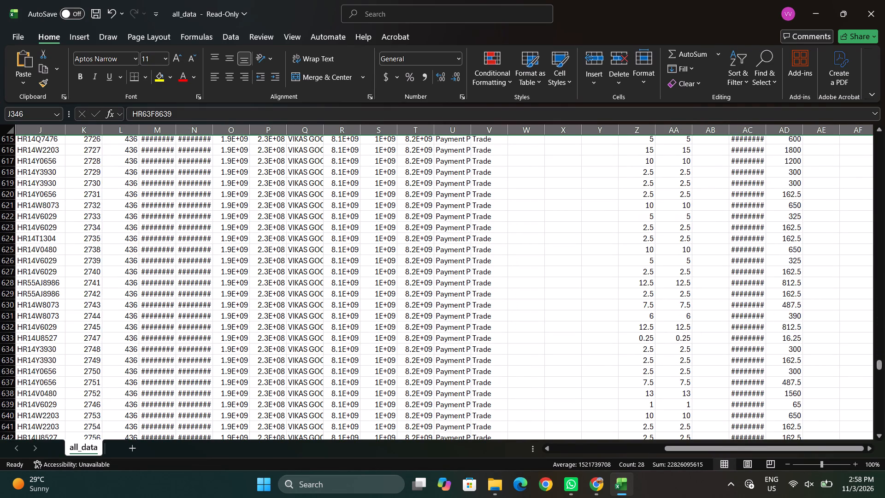
{"action": "scroll", "coordinate": [562, 234], "scroll_direction": "down", "scroll_amount": 3}
{"action": "scroll", "coordinate": [562, 234], "scroll_direction": "up", "scroll_amount": 20}
{"action": "scroll", "coordinate": [562, 234], "scroll_direction": "down", "scroll_amount": 1}
{"action": "scroll", "coordinate": [562, 234], "scroll_direction": "up", "scroll_amount": 17}
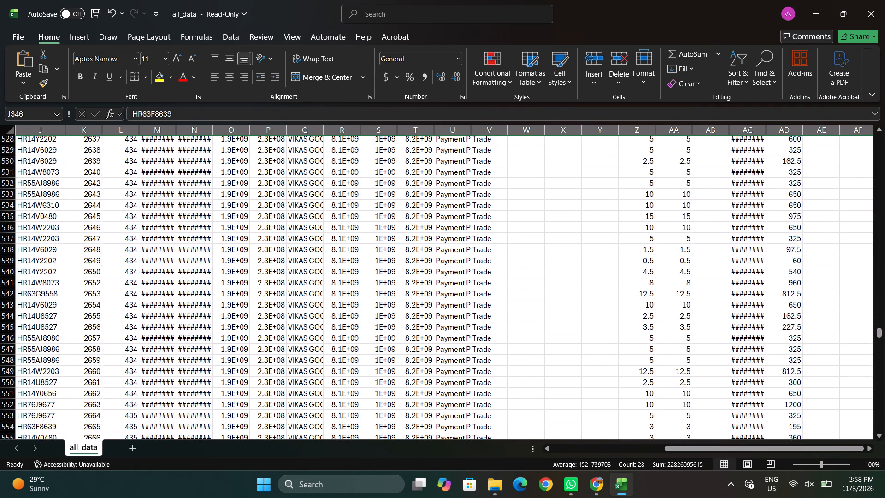
{"action": "scroll", "coordinate": [562, 234], "scroll_direction": "down", "scroll_amount": 1}
{"action": "scroll", "coordinate": [562, 234], "scroll_direction": "up", "scroll_amount": 1}
Select the Quantity values from Z2 down to the last entry in row 807 to check their sum.
{"action": "left_click_drag", "start_coordinate": [878, 333], "coordinate": [849, 182]}
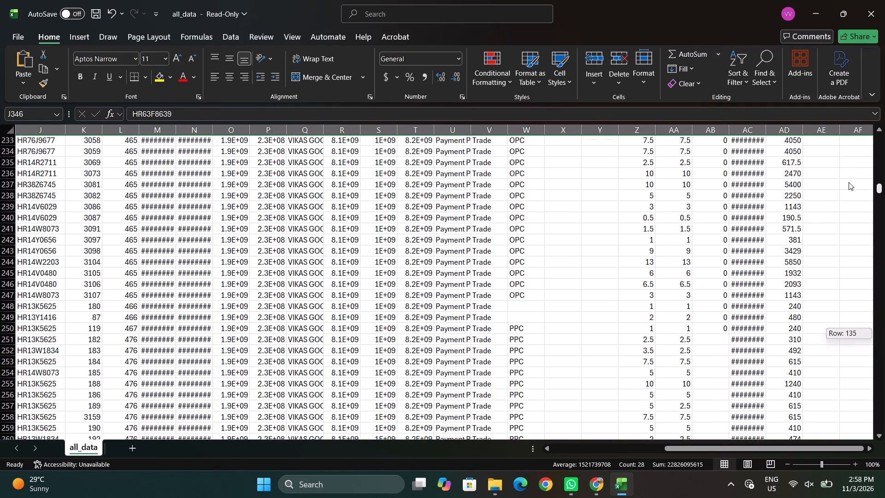
{"action": "left_click_drag", "start_coordinate": [849, 182], "coordinate": [843, 108]}
{"action": "left_click", "coordinate": [640, 156]}
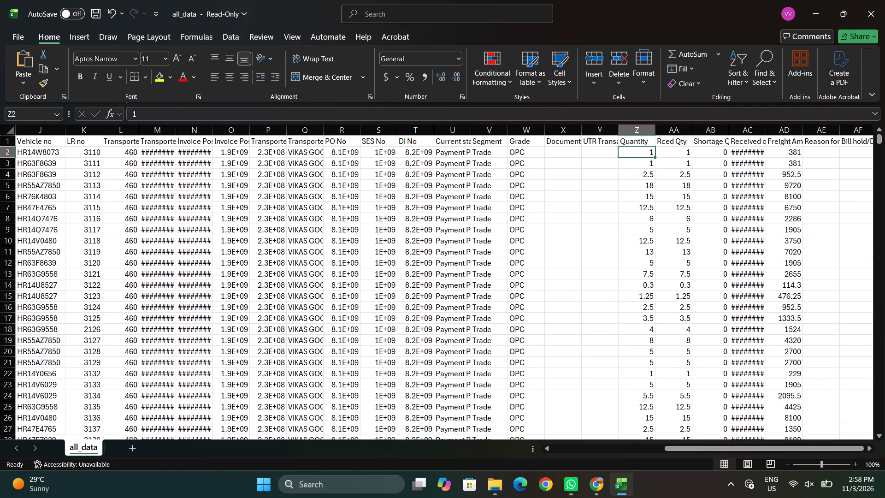
{"action": "key", "text": "ctrl+shift+Down"}
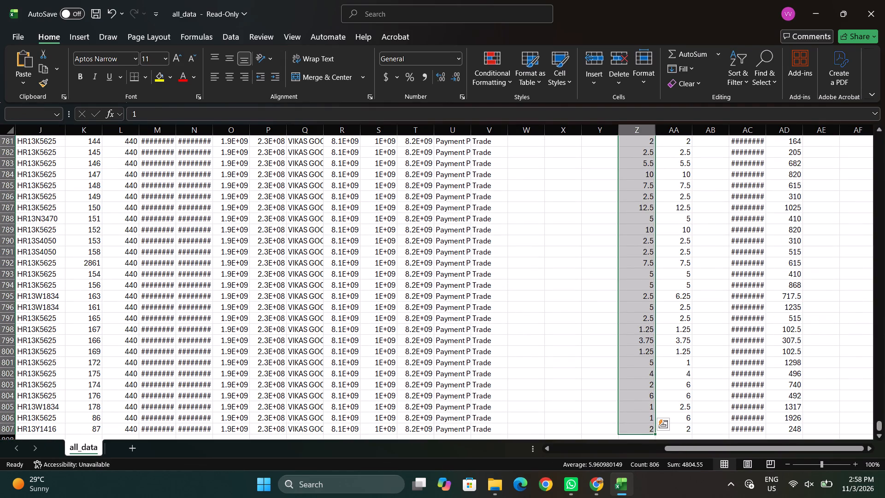
Widen the Invoice date column to fit its contents.
{"action": "left_click_drag", "start_coordinate": [691, 450], "coordinate": [561, 450]}
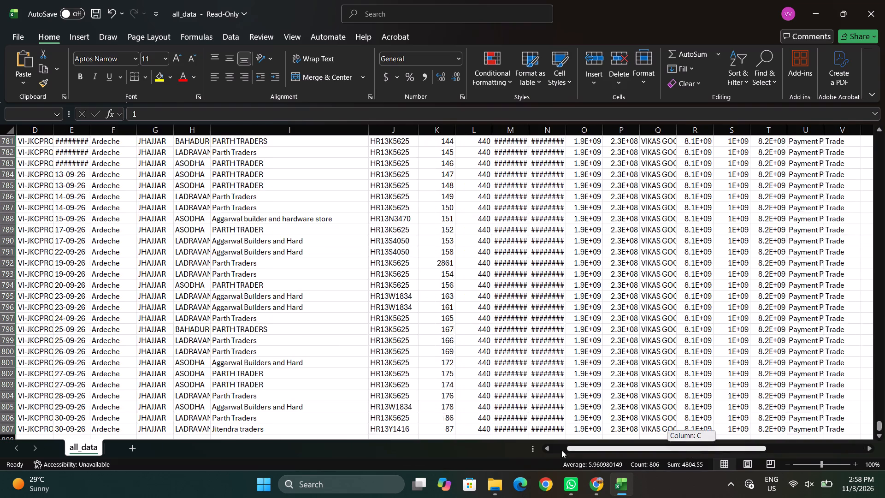
{"action": "left_click_drag", "start_coordinate": [561, 450], "coordinate": [470, 450]}
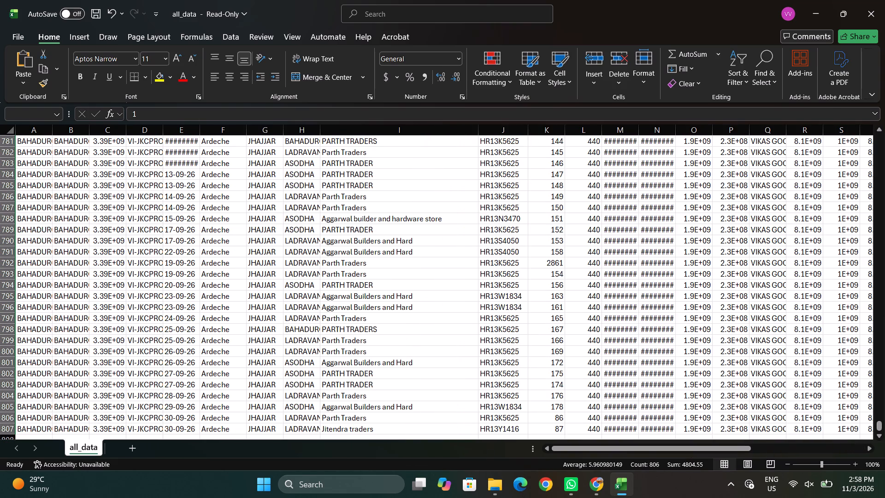
{"action": "double_click", "coordinate": [199, 130]}
Examine the invoice dates from the last entries up to the header to see which months the export covers.
{"action": "scroll", "coordinate": [200, 309], "scroll_direction": "up", "scroll_amount": 8}
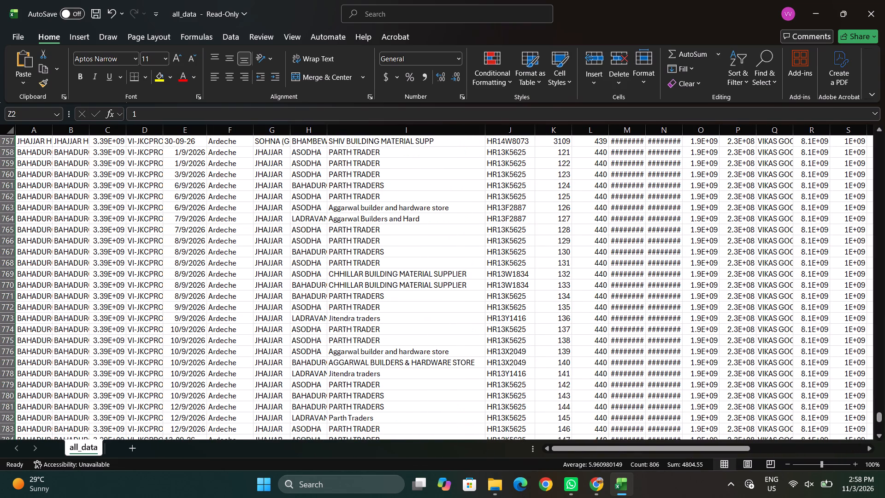
{"action": "scroll", "coordinate": [200, 309], "scroll_direction": "up", "scroll_amount": 9}
{"action": "scroll", "coordinate": [200, 309], "scroll_direction": "up", "scroll_amount": 16}
{"action": "scroll", "coordinate": [200, 309], "scroll_direction": "up", "scroll_amount": 8}
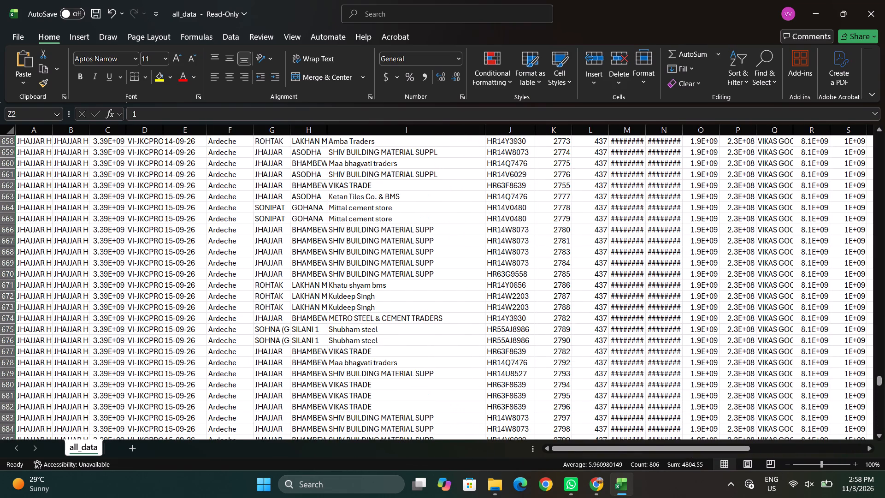
{"action": "scroll", "coordinate": [200, 309], "scroll_direction": "up", "scroll_amount": 8}
{"action": "scroll", "coordinate": [200, 309], "scroll_direction": "up", "scroll_amount": 13}
{"action": "scroll", "coordinate": [200, 309], "scroll_direction": "down", "scroll_amount": 1}
{"action": "scroll", "coordinate": [200, 309], "scroll_direction": "up", "scroll_amount": 20}
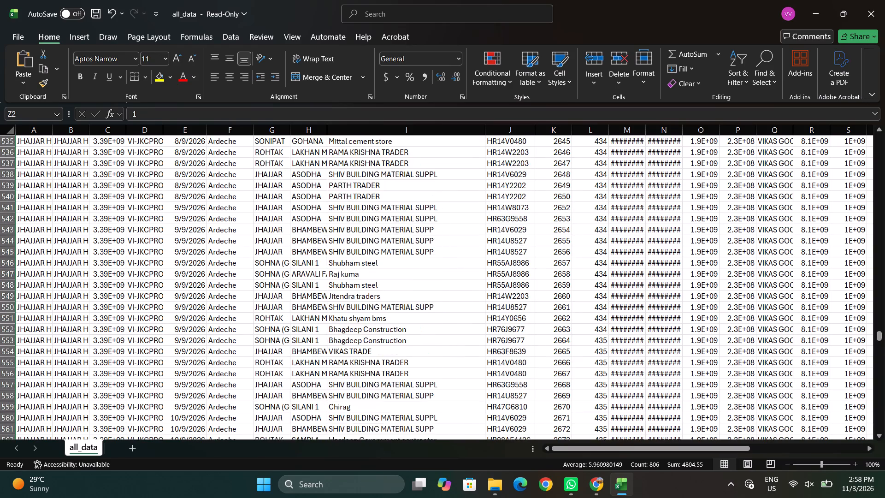
{"action": "scroll", "coordinate": [200, 309], "scroll_direction": "up", "scroll_amount": 7}
{"action": "scroll", "coordinate": [200, 309], "scroll_direction": "down", "scroll_amount": 1}
{"action": "scroll", "coordinate": [200, 309], "scroll_direction": "up", "scroll_amount": 20}
{"action": "scroll", "coordinate": [200, 309], "scroll_direction": "up", "scroll_amount": 20}
{"action": "scroll", "coordinate": [200, 309], "scroll_direction": "down", "scroll_amount": 1}
{"action": "scroll", "coordinate": [200, 309], "scroll_direction": "up", "scroll_amount": 19}
{"action": "scroll", "coordinate": [200, 309], "scroll_direction": "down", "scroll_amount": 1}
{"action": "scroll", "coordinate": [200, 309], "scroll_direction": "up", "scroll_amount": 4}
{"action": "scroll", "coordinate": [200, 309], "scroll_direction": "up", "scroll_amount": 19}
{"action": "scroll", "coordinate": [200, 309], "scroll_direction": "down", "scroll_amount": 1}
{"action": "scroll", "coordinate": [200, 309], "scroll_direction": "up", "scroll_amount": 2}
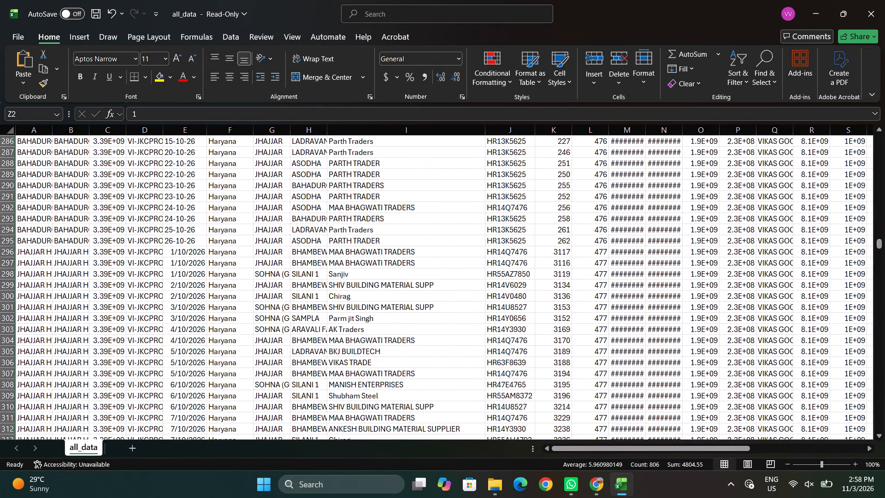
{"action": "scroll", "coordinate": [200, 309], "scroll_direction": "up", "scroll_amount": 15}
{"action": "scroll", "coordinate": [200, 309], "scroll_direction": "down", "scroll_amount": 1}
{"action": "scroll", "coordinate": [200, 309], "scroll_direction": "up", "scroll_amount": 3}
{"action": "scroll", "coordinate": [200, 309], "scroll_direction": "down", "scroll_amount": 1}
{"action": "scroll", "coordinate": [200, 309], "scroll_direction": "up", "scroll_amount": 18}
{"action": "scroll", "coordinate": [200, 309], "scroll_direction": "down", "scroll_amount": 1}
{"action": "scroll", "coordinate": [200, 309], "scroll_direction": "up", "scroll_amount": 8}
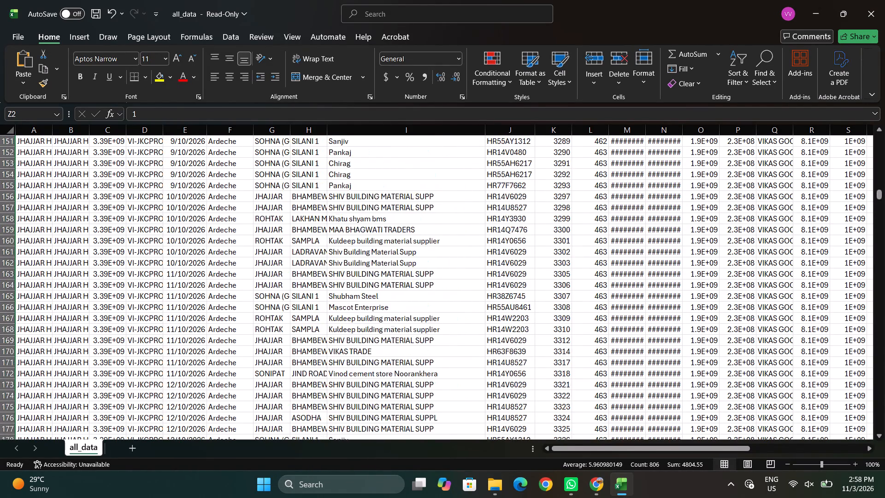
{"action": "scroll", "coordinate": [200, 309], "scroll_direction": "up", "scroll_amount": 20}
{"action": "scroll", "coordinate": [200, 309], "scroll_direction": "up", "scroll_amount": 20}
{"action": "scroll", "coordinate": [200, 309], "scroll_direction": "up", "scroll_amount": 13}
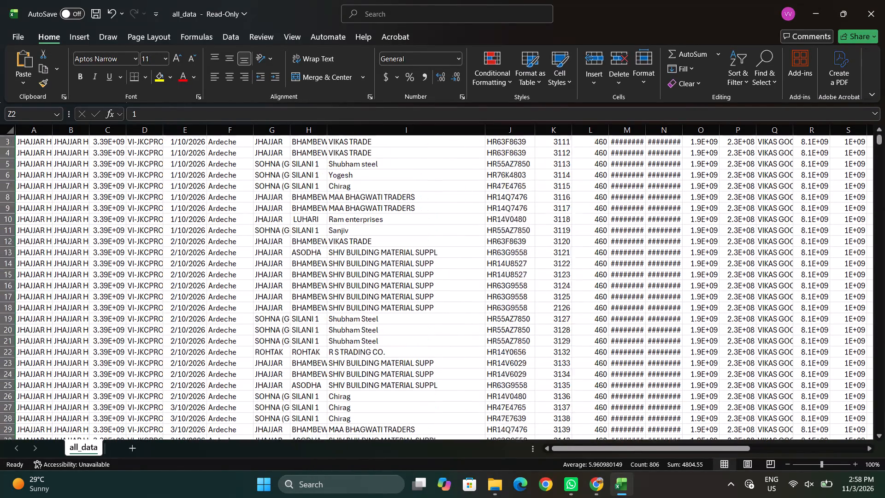
{"action": "scroll", "coordinate": [200, 309], "scroll_direction": "up", "scroll_amount": 10}
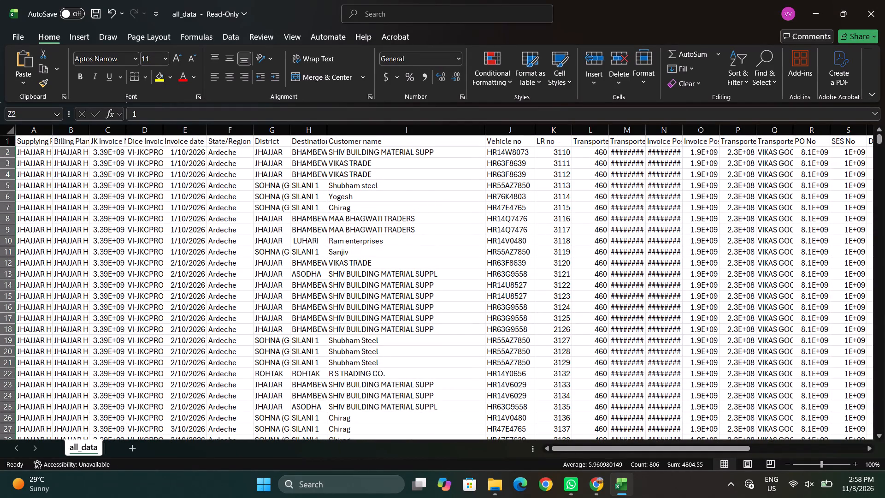
Widen the JK Invoice No column to fit its contents.
{"action": "double_click", "coordinate": [124, 130]}
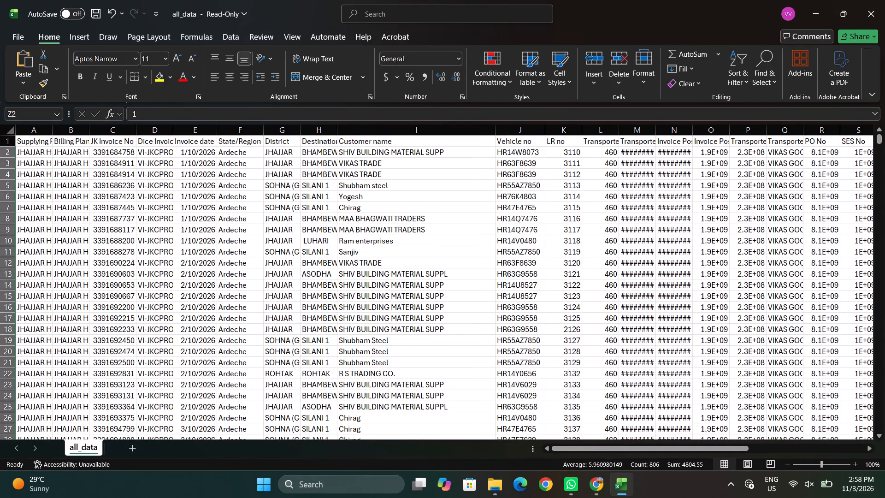
Add filters to the header row and sort the data by JK Invoice No from smallest to largest.
{"action": "left_click", "coordinate": [0, 143]}
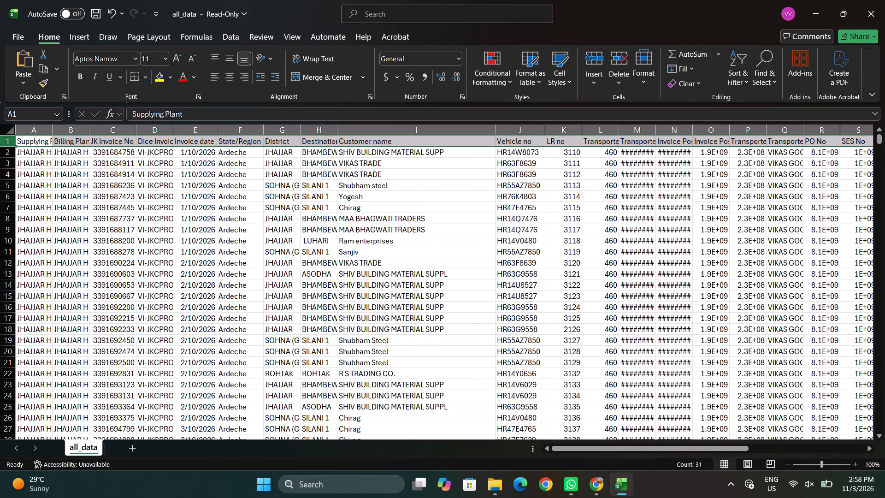
{"action": "left_click", "coordinate": [728, 79]}
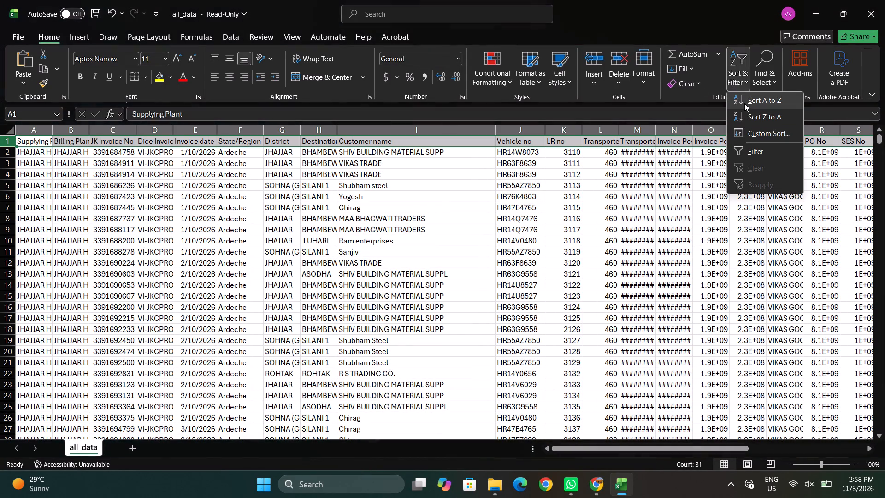
{"action": "left_click", "coordinate": [750, 148]}
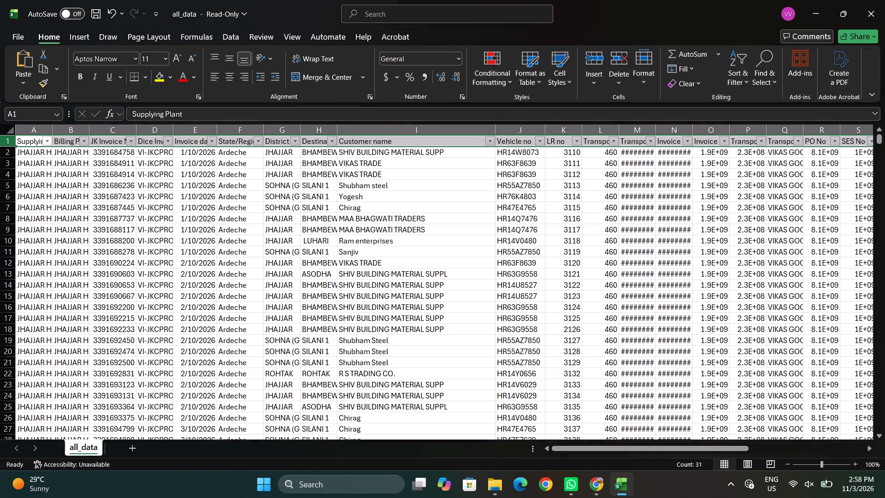
{"action": "left_click", "coordinate": [108, 179]}
{"action": "left_click", "coordinate": [130, 142]}
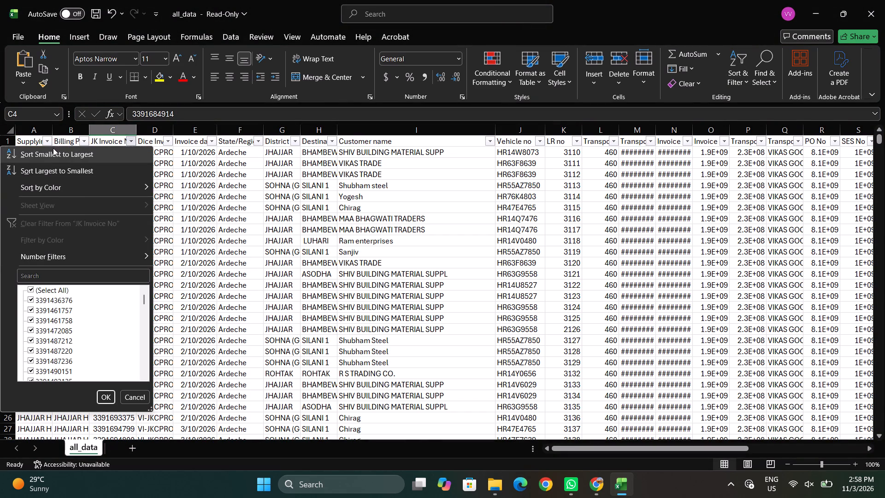
{"action": "left_click", "coordinate": [54, 150]}
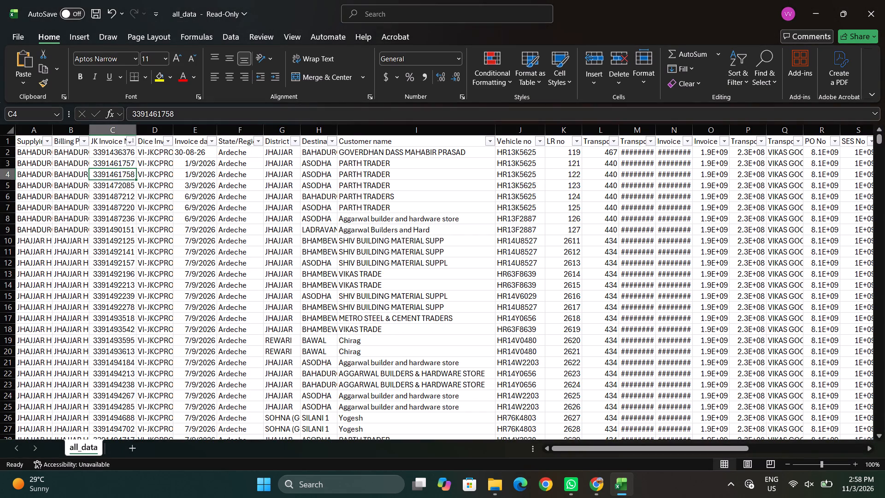
Select the October Quantity values from Z487 down to the last entry in row 807 to check their sum.
{"action": "scroll", "coordinate": [237, 227], "scroll_direction": "down", "scroll_amount": 10}
{"action": "scroll", "coordinate": [239, 243], "scroll_direction": "up", "scroll_amount": 1}
{"action": "scroll", "coordinate": [239, 243], "scroll_direction": "down", "scroll_amount": 6}
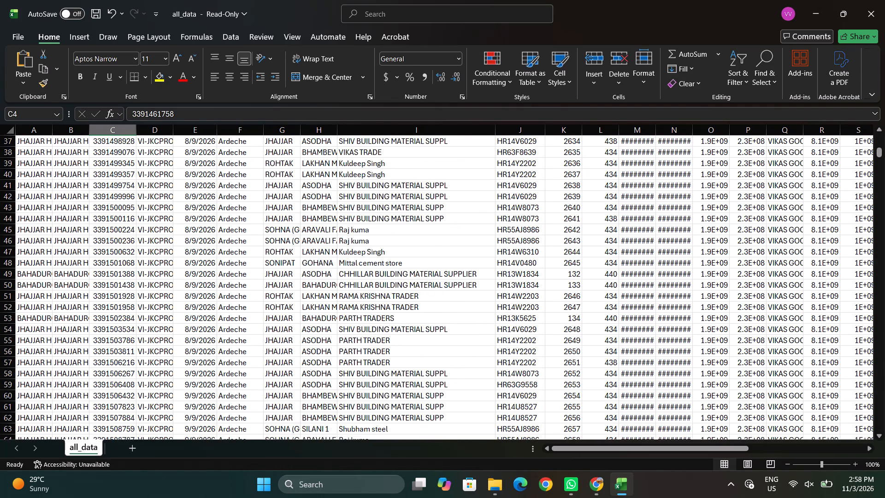
{"action": "scroll", "coordinate": [239, 243], "scroll_direction": "down", "scroll_amount": 20}
{"action": "scroll", "coordinate": [239, 243], "scroll_direction": "down", "scroll_amount": 13}
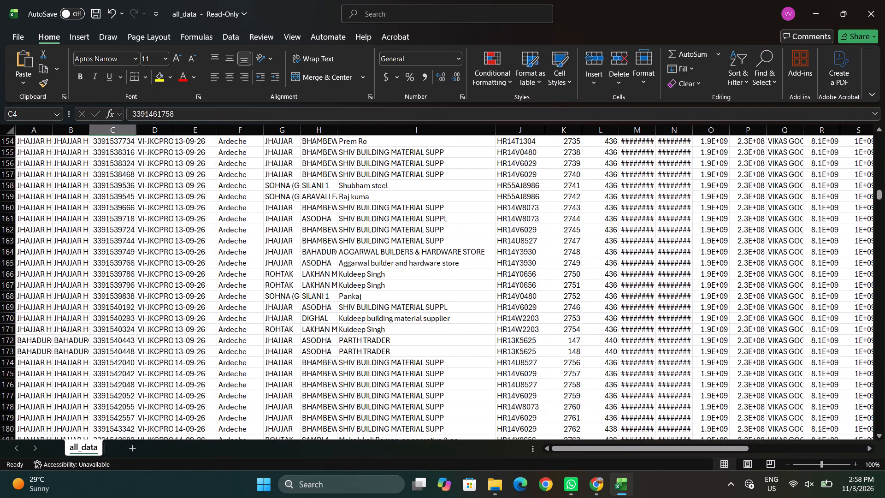
{"action": "scroll", "coordinate": [239, 244], "scroll_direction": "down", "scroll_amount": 11}
{"action": "scroll", "coordinate": [239, 244], "scroll_direction": "up", "scroll_amount": 1}
{"action": "scroll", "coordinate": [239, 244], "scroll_direction": "down", "scroll_amount": 20}
{"action": "scroll", "coordinate": [239, 244], "scroll_direction": "down", "scroll_amount": 7}
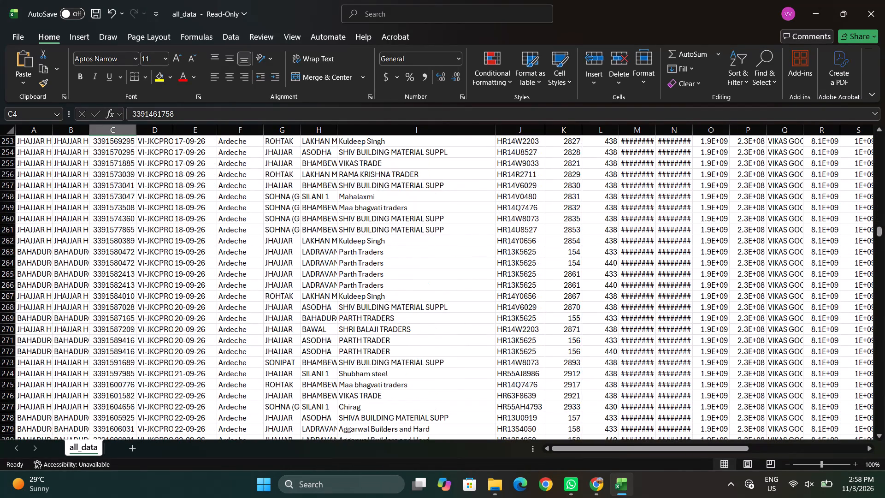
{"action": "scroll", "coordinate": [239, 246], "scroll_direction": "down", "scroll_amount": 10}
{"action": "scroll", "coordinate": [239, 246], "scroll_direction": "up", "scroll_amount": 1}
{"action": "scroll", "coordinate": [239, 246], "scroll_direction": "down", "scroll_amount": 20}
{"action": "scroll", "coordinate": [239, 246], "scroll_direction": "down", "scroll_amount": 8}
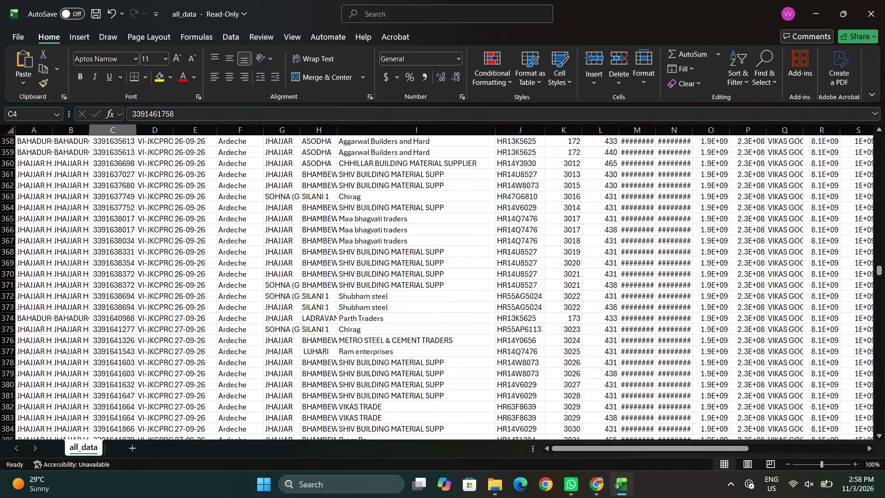
{"action": "scroll", "coordinate": [237, 248], "scroll_direction": "down", "scroll_amount": 20}
{"action": "scroll", "coordinate": [237, 248], "scroll_direction": "down", "scroll_amount": 17}
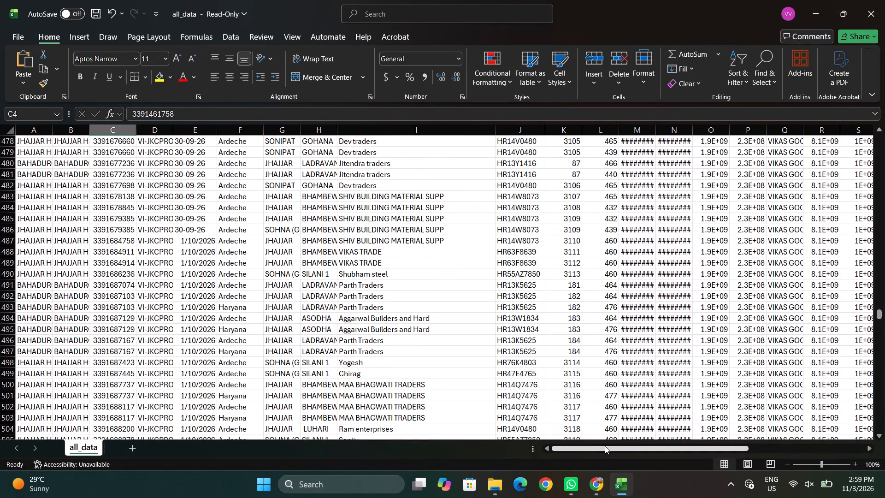
{"action": "left_click_drag", "start_coordinate": [605, 447], "coordinate": [678, 445]}
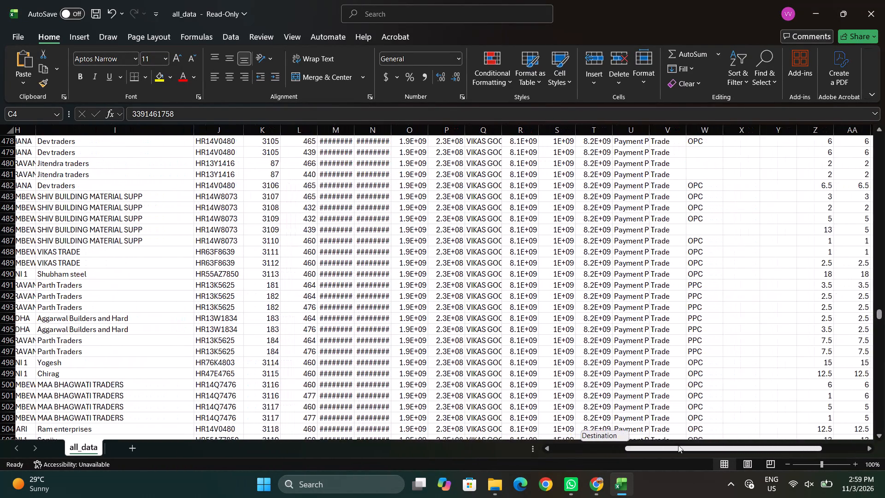
{"action": "left_click_drag", "start_coordinate": [678, 445], "coordinate": [612, 450]}
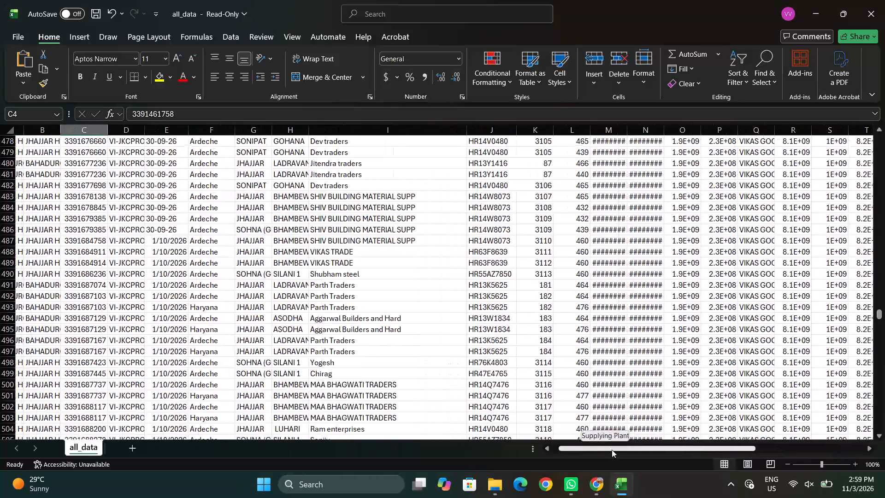
{"action": "left_click_drag", "start_coordinate": [612, 450], "coordinate": [755, 450]}
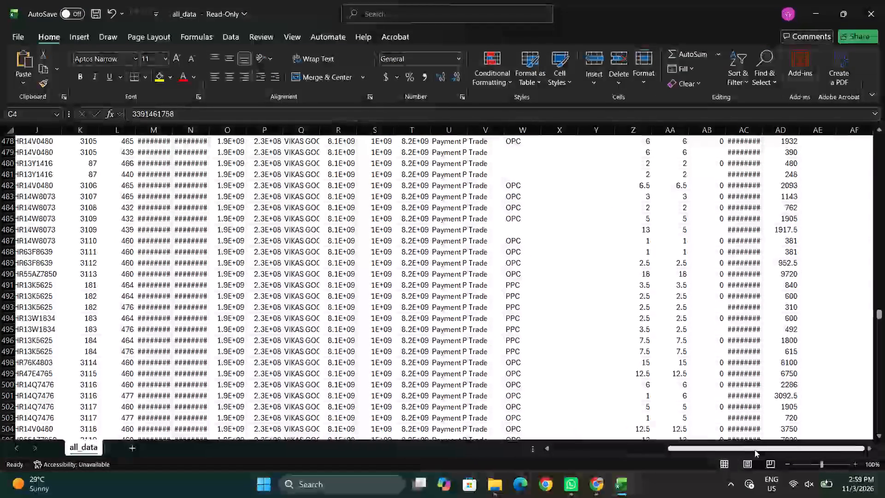
{"action": "left_click", "coordinate": [636, 243]}
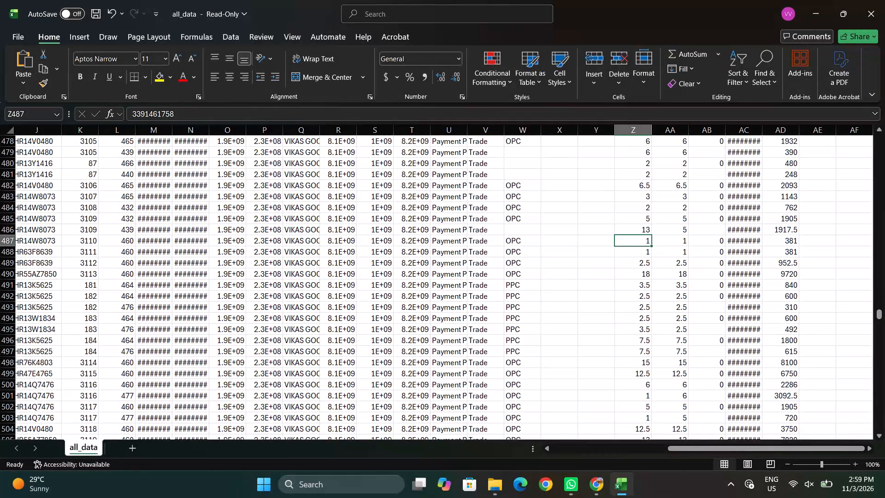
{"action": "key", "text": "ctrl+shift+Down"}
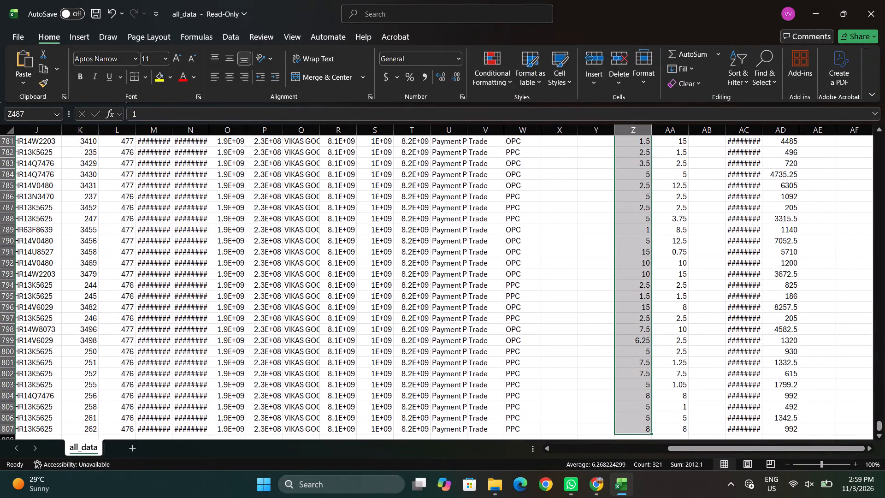
{"action": "scroll", "coordinate": [619, 399], "scroll_direction": "down", "scroll_amount": 3}
{"action": "scroll", "coordinate": [588, 390], "scroll_direction": "up", "scroll_amount": 2}
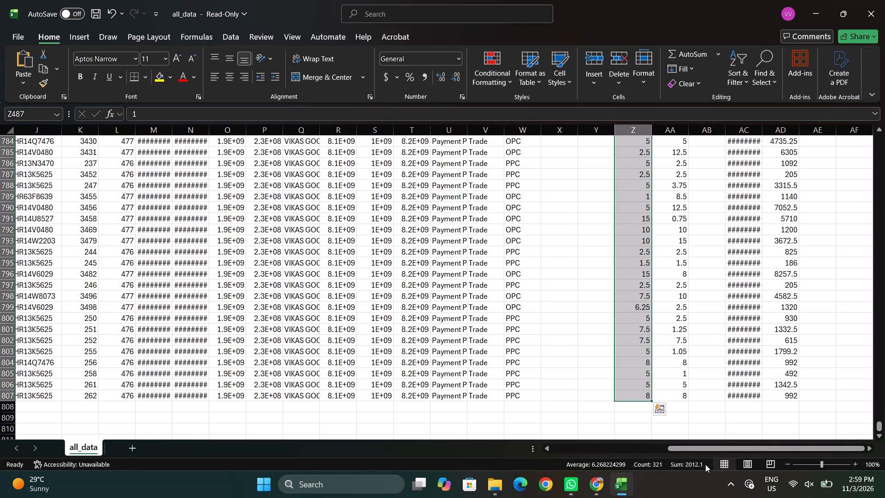
Examine the invoice dates and quantities of the selected rows, from the last entry back up to the first October invoice.
{"action": "left_click_drag", "start_coordinate": [703, 452], "coordinate": [446, 452]}
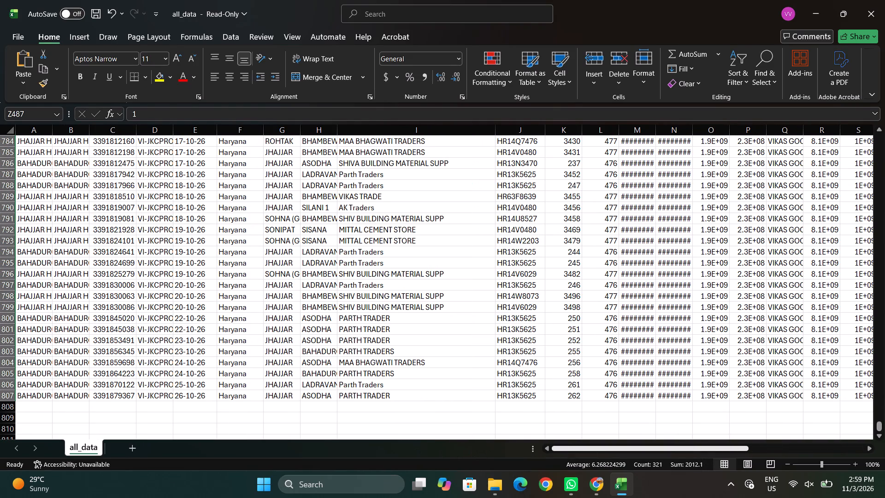
{"action": "scroll", "coordinate": [200, 366], "scroll_direction": "up", "scroll_amount": 7}
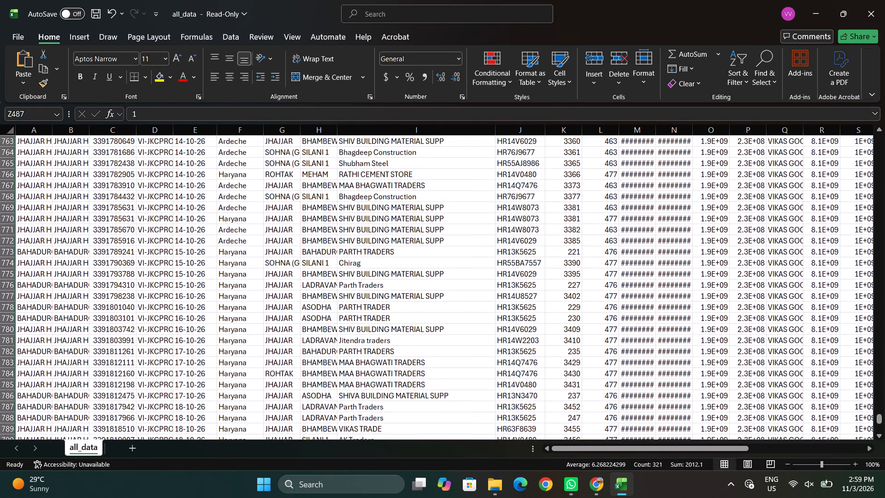
{"action": "scroll", "coordinate": [203, 366], "scroll_direction": "up", "scroll_amount": 9}
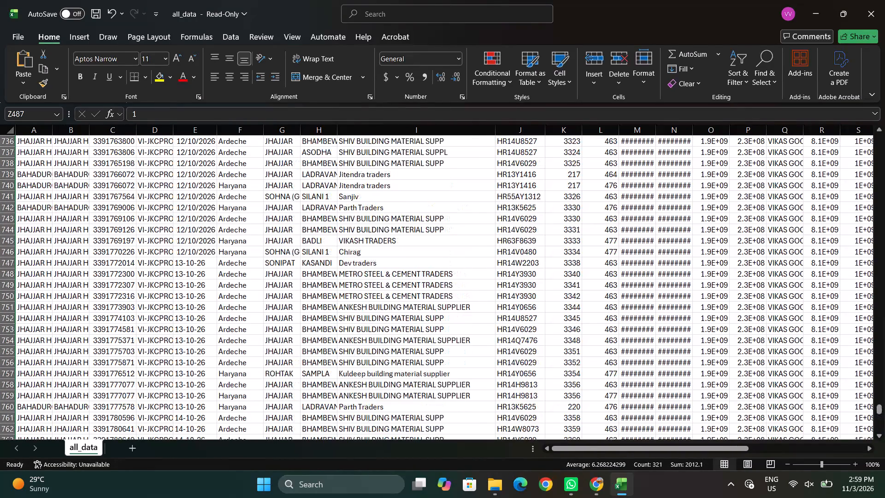
{"action": "scroll", "coordinate": [203, 366], "scroll_direction": "up", "scroll_amount": 8}
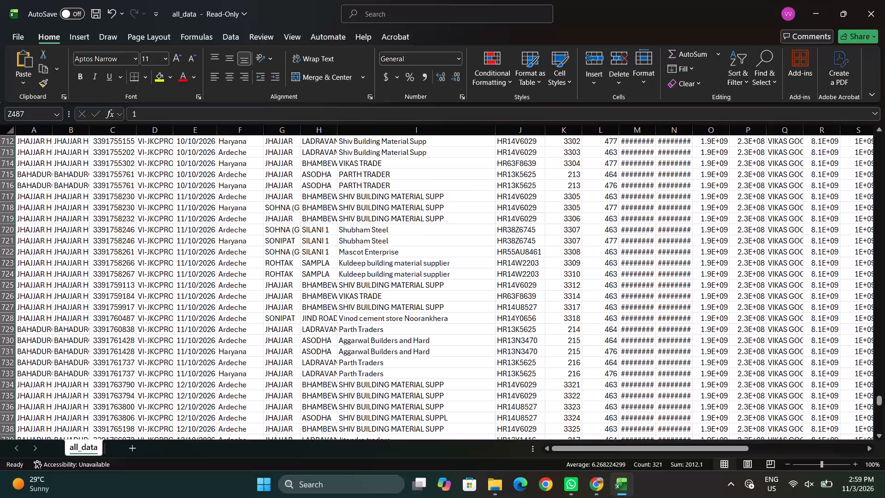
{"action": "scroll", "coordinate": [203, 366], "scroll_direction": "up", "scroll_amount": 15}
{"action": "scroll", "coordinate": [203, 366], "scroll_direction": "up", "scroll_amount": 8}
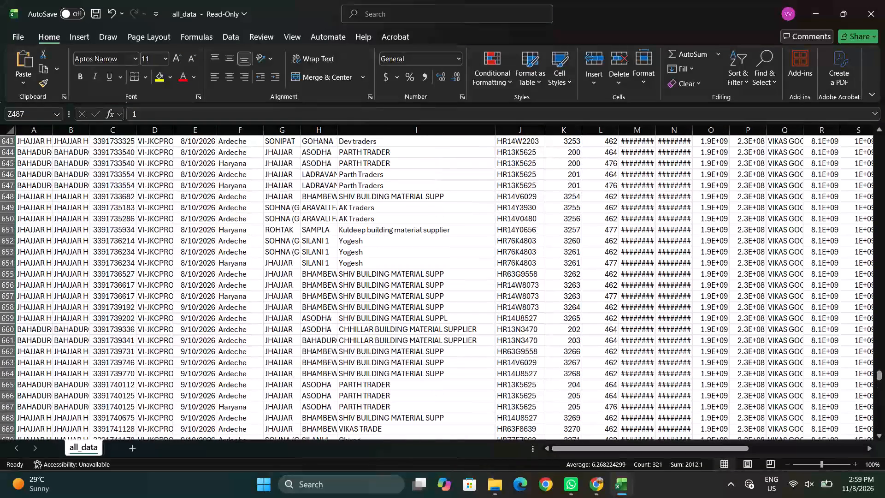
{"action": "scroll", "coordinate": [203, 366], "scroll_direction": "up", "scroll_amount": 20}
{"action": "scroll", "coordinate": [203, 366], "scroll_direction": "up", "scroll_amount": 16}
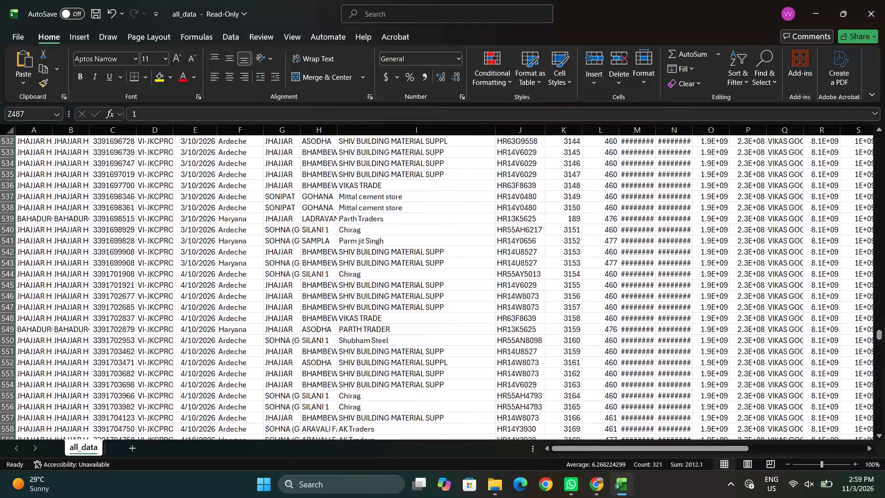
{"action": "scroll", "coordinate": [203, 366], "scroll_direction": "up", "scroll_amount": 4}
{"action": "scroll", "coordinate": [203, 366], "scroll_direction": "down", "scroll_amount": 1}
{"action": "scroll", "coordinate": [203, 366], "scroll_direction": "up", "scroll_amount": 20}
{"action": "scroll", "coordinate": [235, 373], "scroll_direction": "down", "scroll_amount": 5}
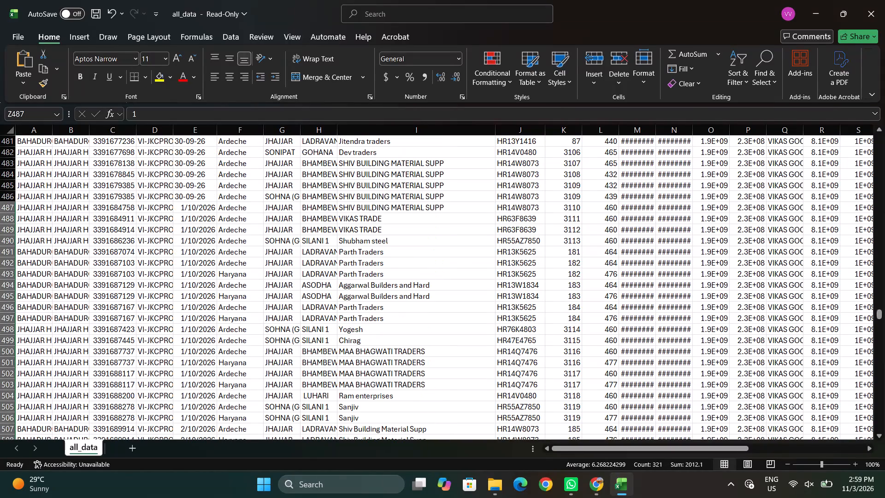
{"action": "left_click_drag", "start_coordinate": [588, 451], "coordinate": [839, 442]}
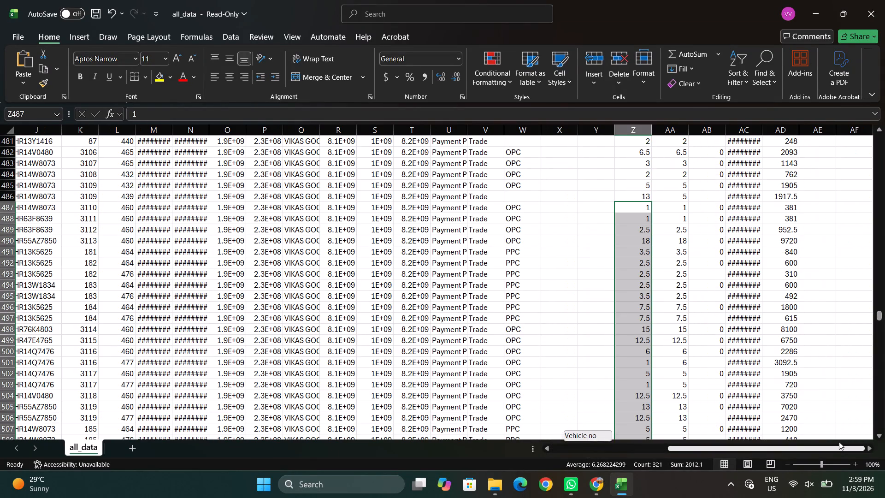
{"action": "left_click_drag", "start_coordinate": [839, 442], "coordinate": [838, 442]}
Close all_data without saving the changes, and close the CombineReport jhajjar folder window.
{"action": "left_click", "coordinate": [872, 0]}
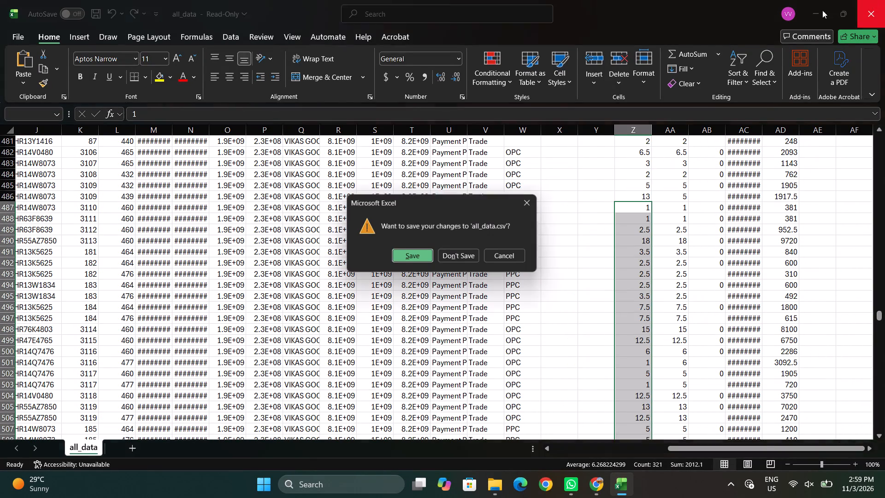
{"action": "left_click", "coordinate": [461, 259]}
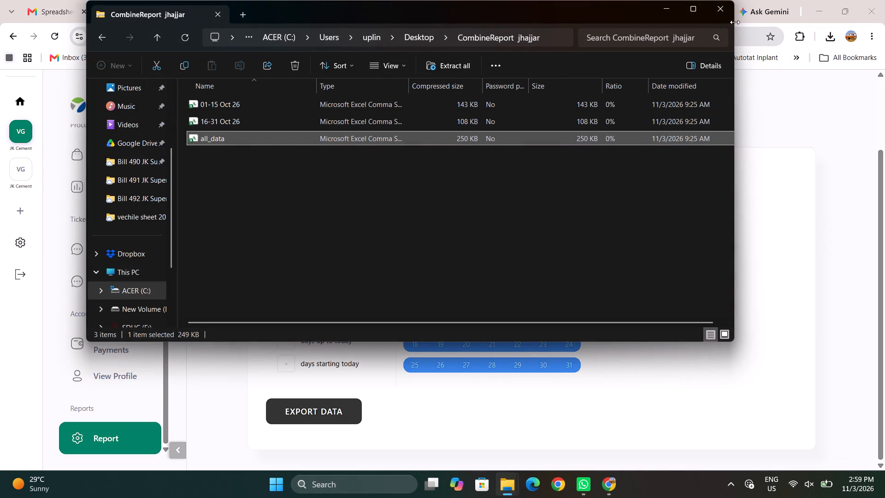
{"action": "left_click", "coordinate": [713, 9]}
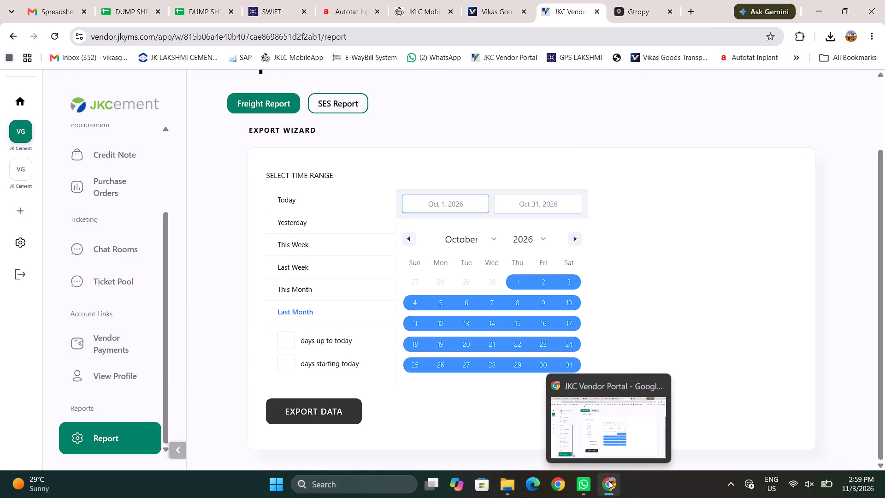
Return to the DUMP SHEET 2026 spreadsheet in the browser, showing the 2026-2027 sheet with the selected October quantities.
{"action": "left_click", "coordinate": [604, 435]}
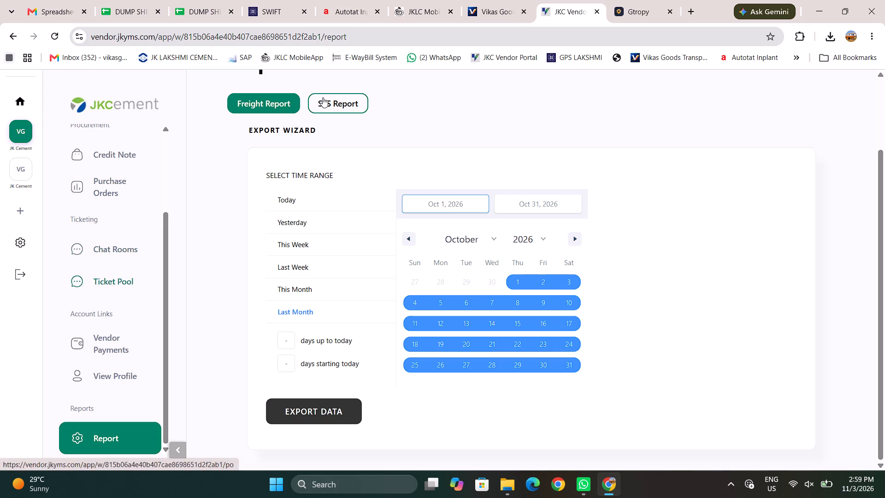
{"action": "left_click", "coordinate": [825, 7]}
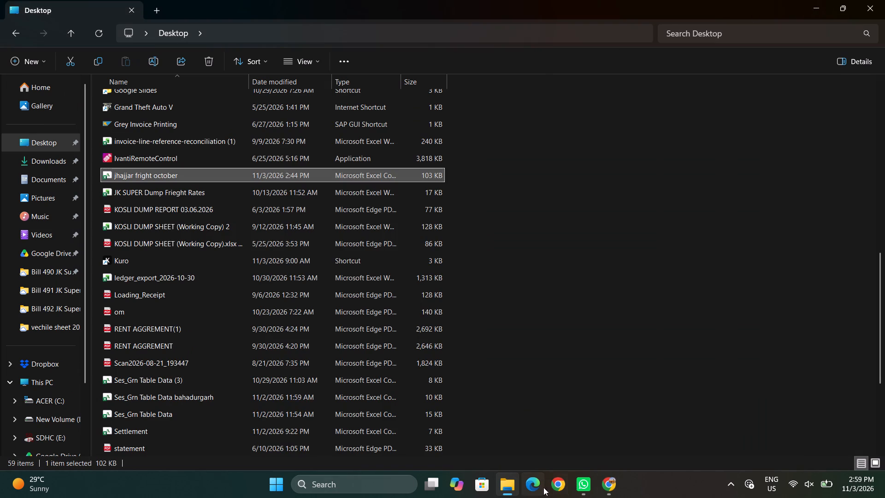
{"action": "left_click", "coordinate": [614, 483]}
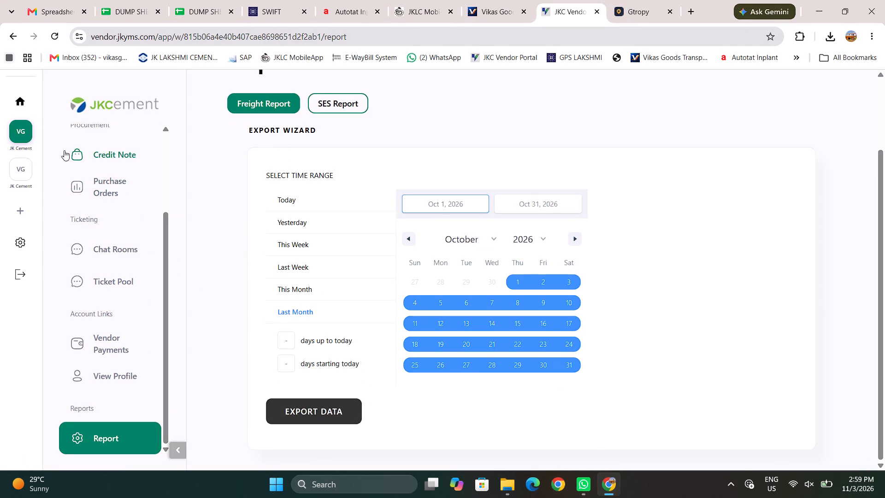
{"action": "left_click", "coordinate": [644, 8]}
{"action": "left_click", "coordinate": [572, 9]}
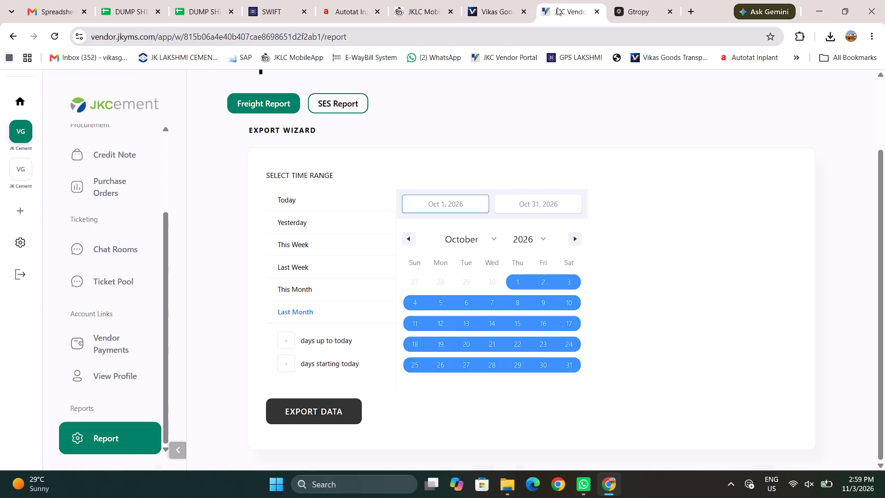
{"action": "left_click", "coordinate": [478, 0]}
{"action": "left_click", "coordinate": [421, 0]}
{"action": "left_click", "coordinate": [355, 0]}
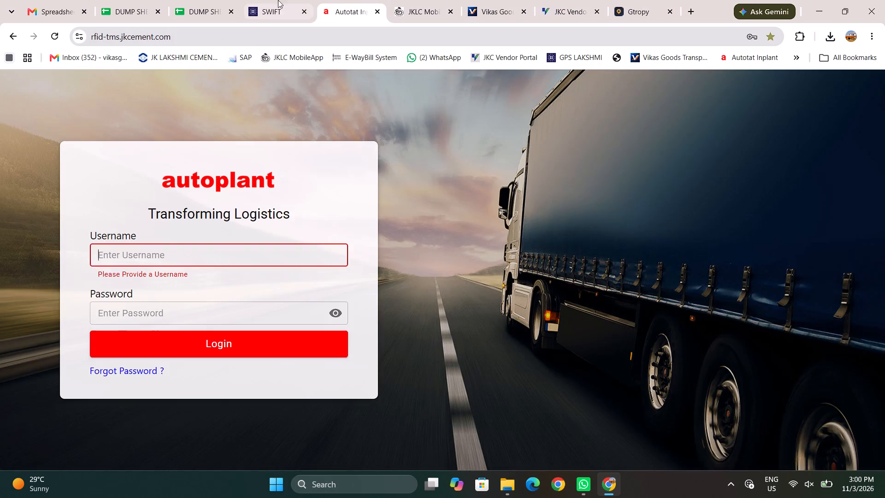
{"action": "left_click", "coordinate": [270, 0]}
{"action": "left_click", "coordinate": [196, 0]}
{"action": "left_click", "coordinate": [130, 0]}
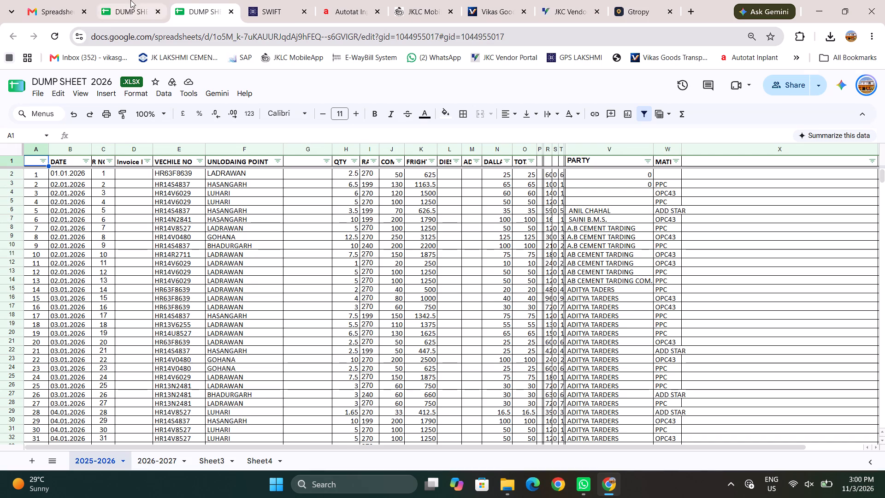
{"action": "left_click", "coordinate": [208, 14]}
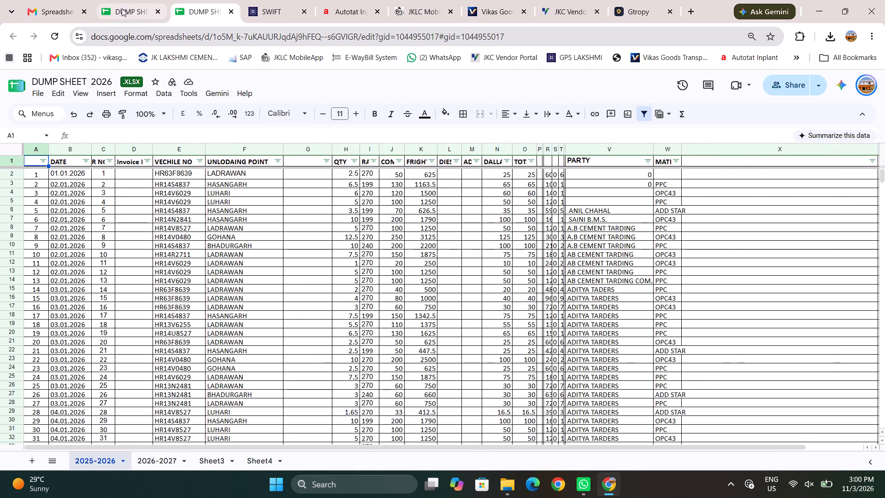
{"action": "left_click", "coordinate": [122, 8]}
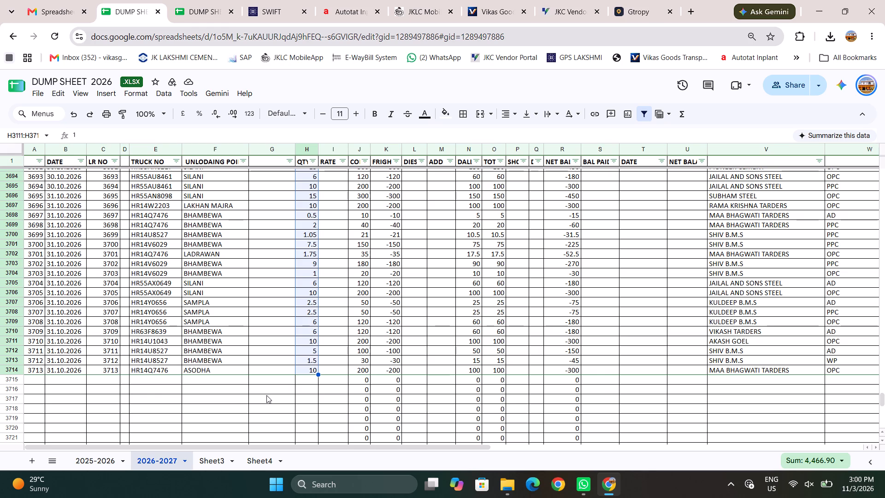
Remove the yellow fill from column X, from row 3111 down past the last October entry.
{"action": "left_click_drag", "start_coordinate": [355, 447], "coordinate": [513, 453]}
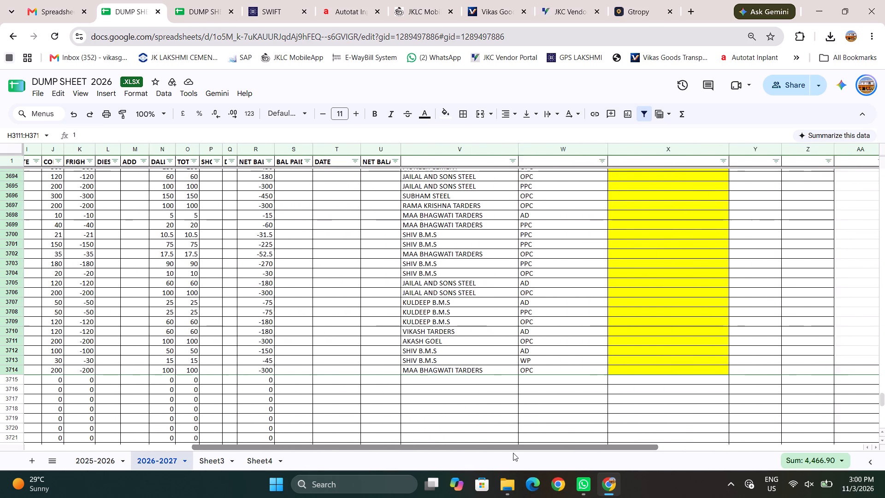
{"action": "left_click_drag", "start_coordinate": [513, 453], "coordinate": [511, 453]}
{"action": "scroll", "coordinate": [761, 353], "scroll_direction": "up", "scroll_amount": 12}
{"action": "scroll", "coordinate": [761, 353], "scroll_direction": "down", "scroll_amount": 1}
{"action": "scroll", "coordinate": [761, 353], "scroll_direction": "up", "scroll_amount": 5}
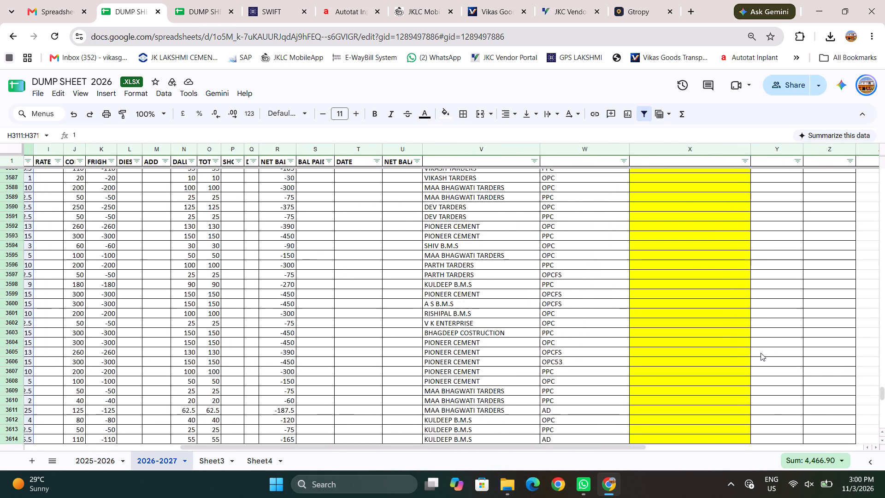
{"action": "scroll", "coordinate": [761, 353], "scroll_direction": "up", "scroll_amount": 20}
{"action": "scroll", "coordinate": [761, 353], "scroll_direction": "up", "scroll_amount": 14}
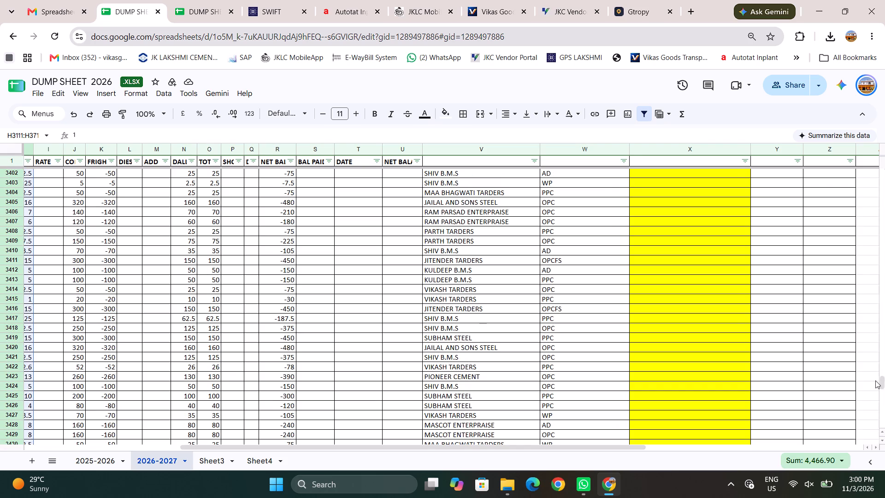
{"action": "left_click_drag", "start_coordinate": [882, 382], "coordinate": [879, 331]}
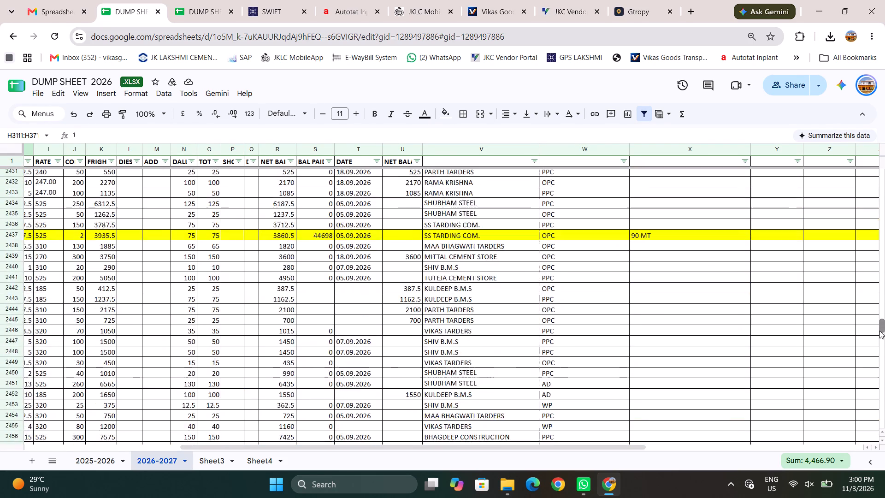
{"action": "left_click_drag", "start_coordinate": [879, 331], "coordinate": [884, 365]}
{"action": "left_click_drag", "start_coordinate": [694, 314], "coordinate": [716, 423]}
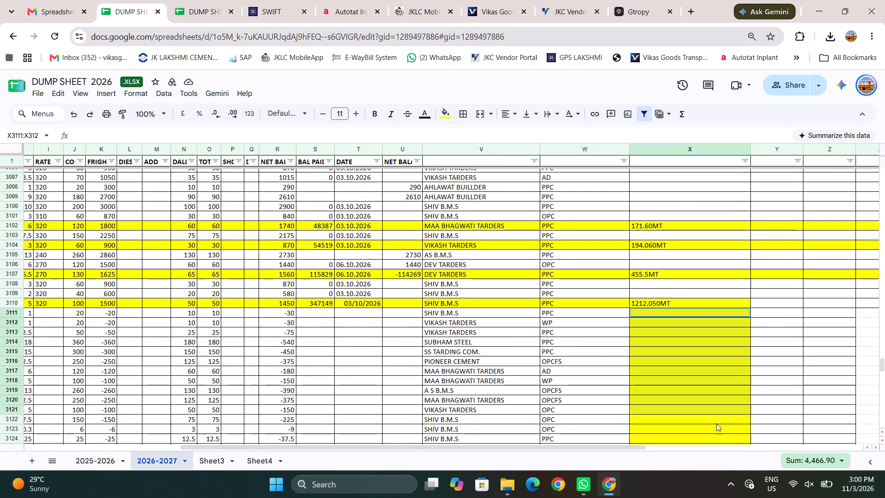
{"action": "left_click_drag", "start_coordinate": [716, 423], "coordinate": [736, 497]}
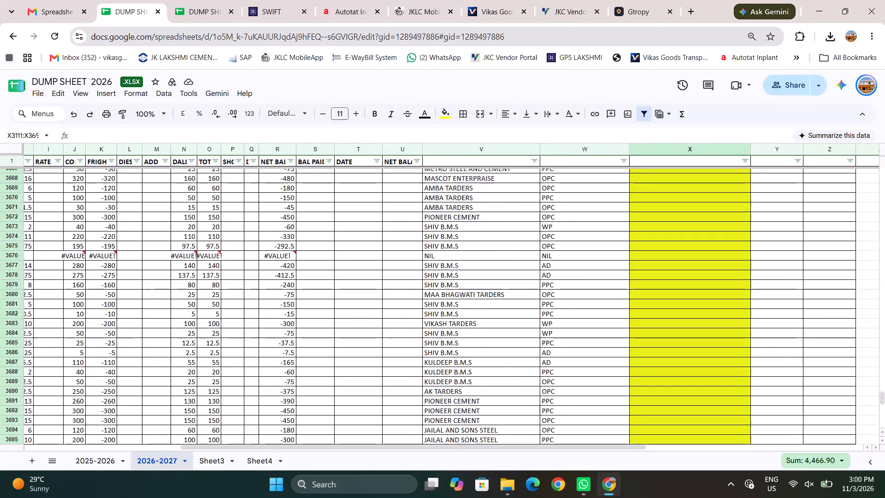
{"action": "left_click_drag", "start_coordinate": [736, 497], "coordinate": [736, 497]}
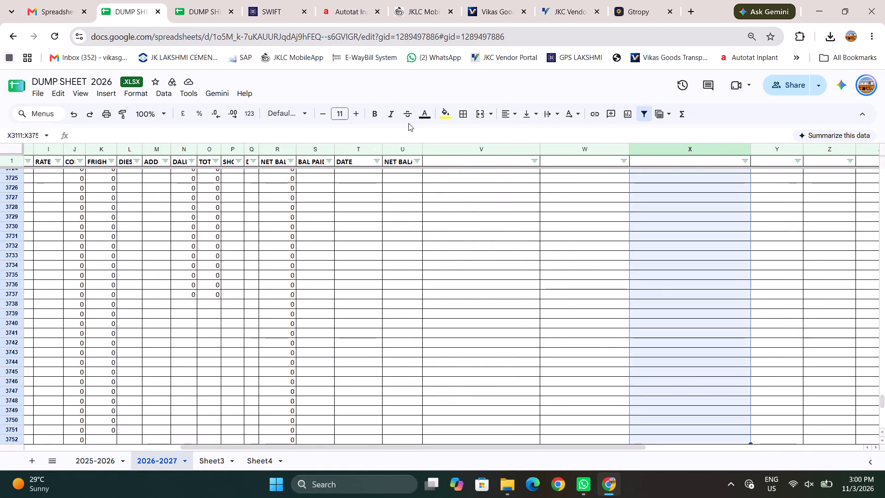
{"action": "left_click", "coordinate": [445, 117]}
{"action": "left_click", "coordinate": [551, 149]}
{"action": "left_click", "coordinate": [575, 246]}
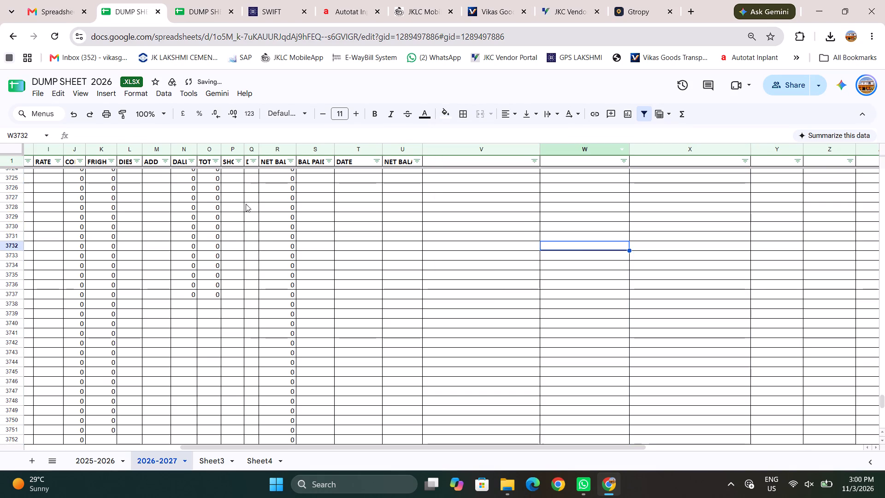
Examine the October entries back up to the first one in row 3111 and select its unloading point, BHAMBEWA.
{"action": "scroll", "coordinate": [124, 211], "scroll_direction": "up", "scroll_amount": 5}
{"action": "left_click_drag", "start_coordinate": [439, 446], "coordinate": [424, 446]}
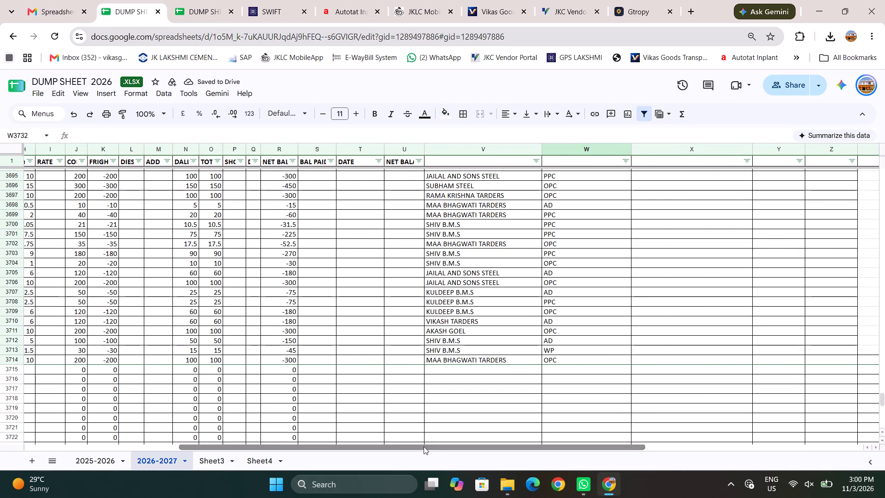
{"action": "left_click_drag", "start_coordinate": [424, 446], "coordinate": [255, 414]}
{"action": "scroll", "coordinate": [231, 256], "scroll_direction": "up", "scroll_amount": 8}
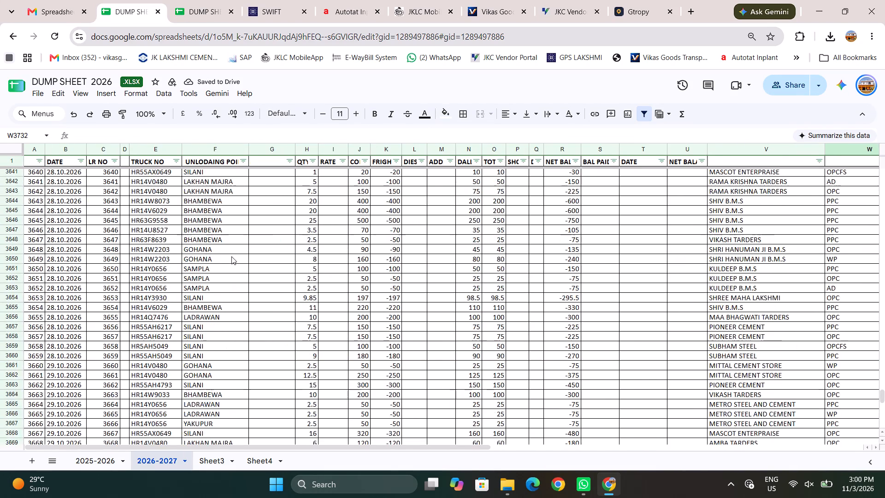
{"action": "scroll", "coordinate": [231, 256], "scroll_direction": "up", "scroll_amount": 18}
{"action": "scroll", "coordinate": [231, 256], "scroll_direction": "down", "scroll_amount": 1}
{"action": "scroll", "coordinate": [231, 256], "scroll_direction": "up", "scroll_amount": 15}
{"action": "scroll", "coordinate": [231, 256], "scroll_direction": "down", "scroll_amount": 1}
{"action": "scroll", "coordinate": [231, 256], "scroll_direction": "up", "scroll_amount": 3}
{"action": "scroll", "coordinate": [231, 256], "scroll_direction": "down", "scroll_amount": 1}
{"action": "scroll", "coordinate": [231, 256], "scroll_direction": "up", "scroll_amount": 3}
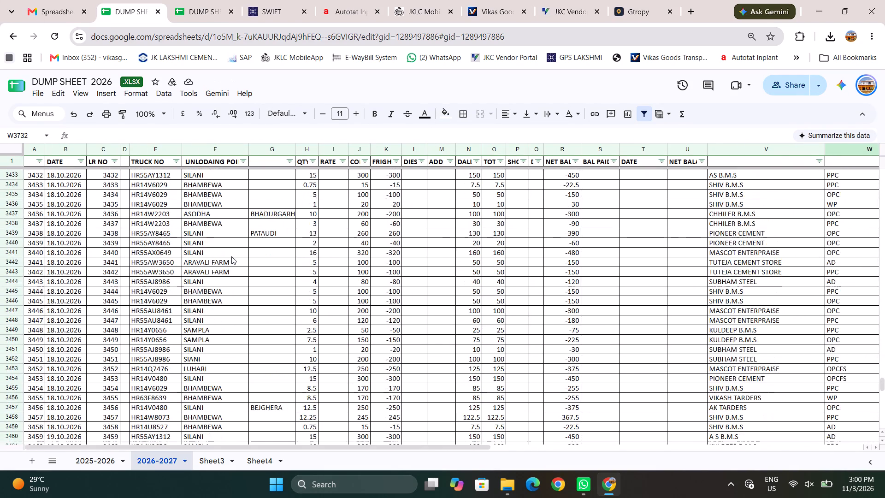
{"action": "scroll", "coordinate": [231, 256], "scroll_direction": "up", "scroll_amount": 12}
{"action": "scroll", "coordinate": [231, 256], "scroll_direction": "down", "scroll_amount": 1}
{"action": "scroll", "coordinate": [231, 256], "scroll_direction": "up", "scroll_amount": 20}
{"action": "scroll", "coordinate": [231, 256], "scroll_direction": "up", "scroll_amount": 1}
{"action": "scroll", "coordinate": [231, 256], "scroll_direction": "down", "scroll_amount": 1}
{"action": "scroll", "coordinate": [231, 256], "scroll_direction": "up", "scroll_amount": 6}
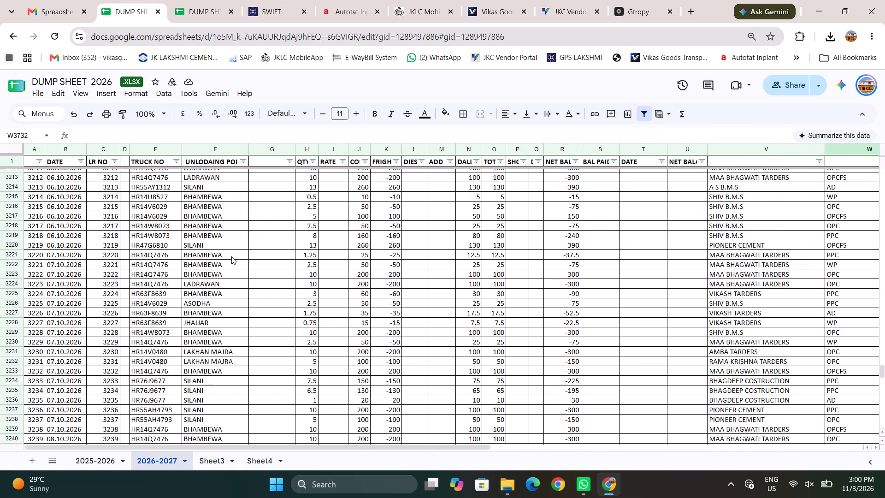
{"action": "scroll", "coordinate": [231, 256], "scroll_direction": "up", "scroll_amount": 20}
{"action": "scroll", "coordinate": [231, 256], "scroll_direction": "up", "scroll_amount": 1}
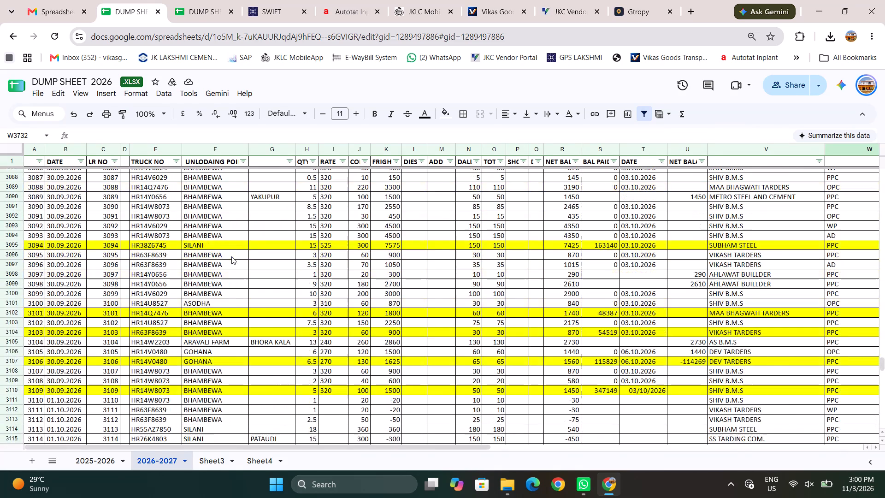
{"action": "scroll", "coordinate": [234, 257], "scroll_direction": "down", "scroll_amount": 2}
{"action": "scroll", "coordinate": [238, 308], "scroll_direction": "down", "scroll_amount": 1}
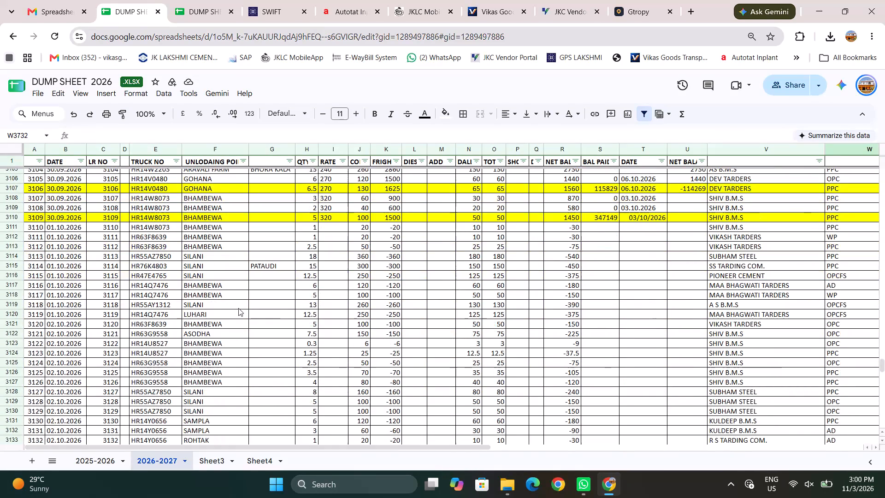
{"action": "scroll", "coordinate": [234, 253], "scroll_direction": "down", "scroll_amount": 1}
{"action": "scroll", "coordinate": [234, 253], "scroll_direction": "up", "scroll_amount": 1}
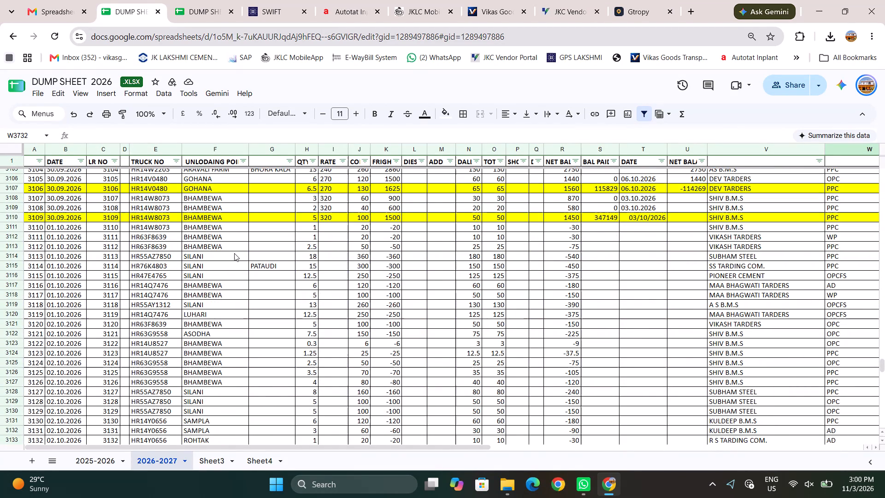
{"action": "left_click", "coordinate": [191, 227]}
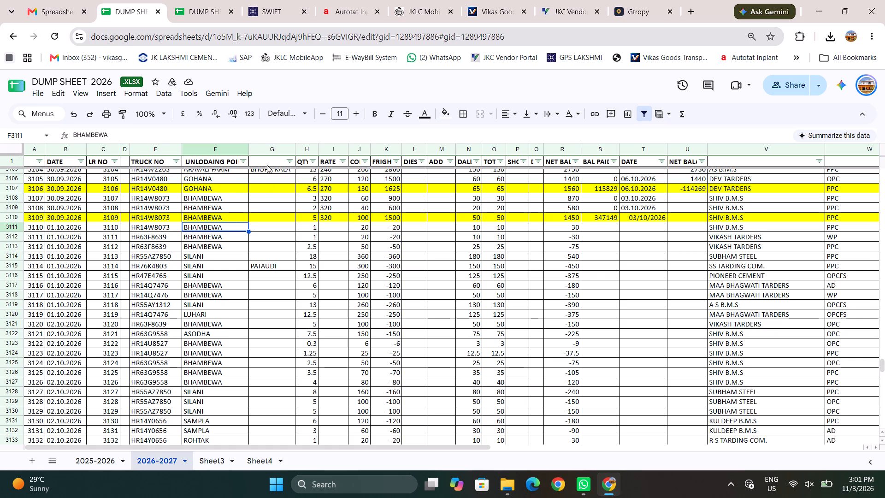
Filter the unloading point column to show only the BHAMBEWA and BHEMBEWA entries.
{"action": "left_click", "coordinate": [240, 160]}
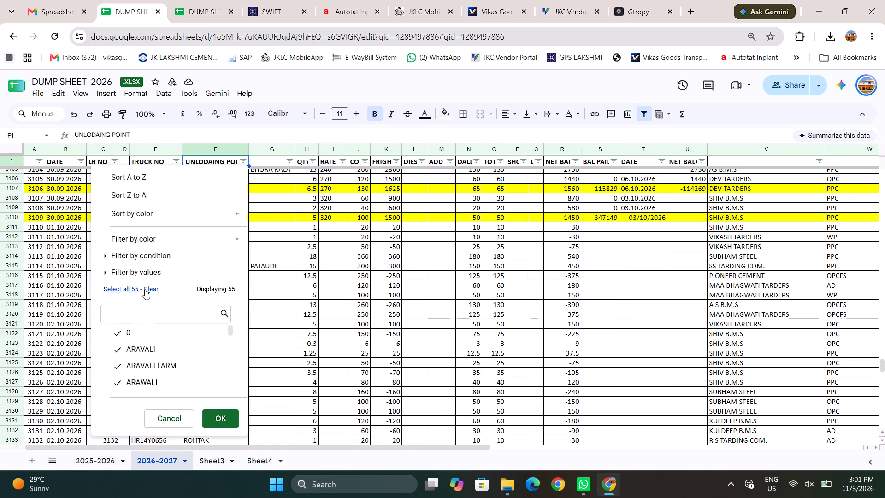
{"action": "left_click", "coordinate": [148, 288]}
{"action": "left_click", "coordinate": [157, 312]}
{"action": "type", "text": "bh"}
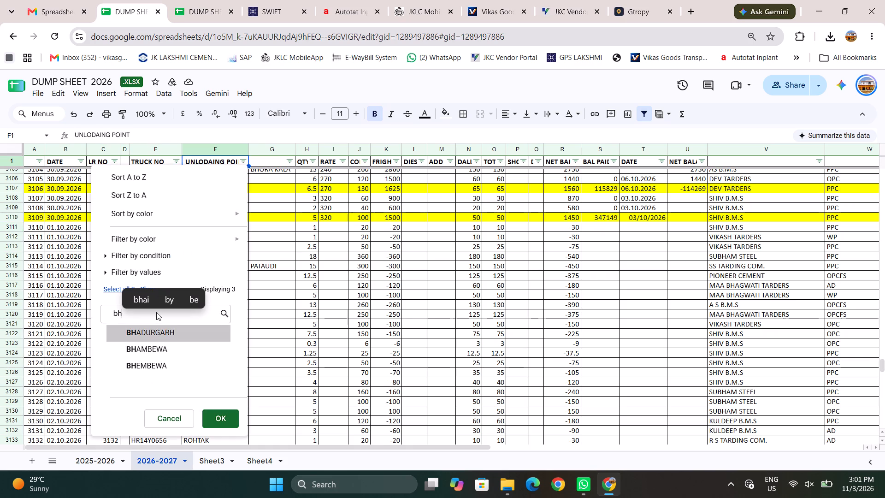
{"action": "left_click", "coordinate": [160, 344]}
{"action": "left_click", "coordinate": [165, 355]}
{"action": "left_click", "coordinate": [169, 361]}
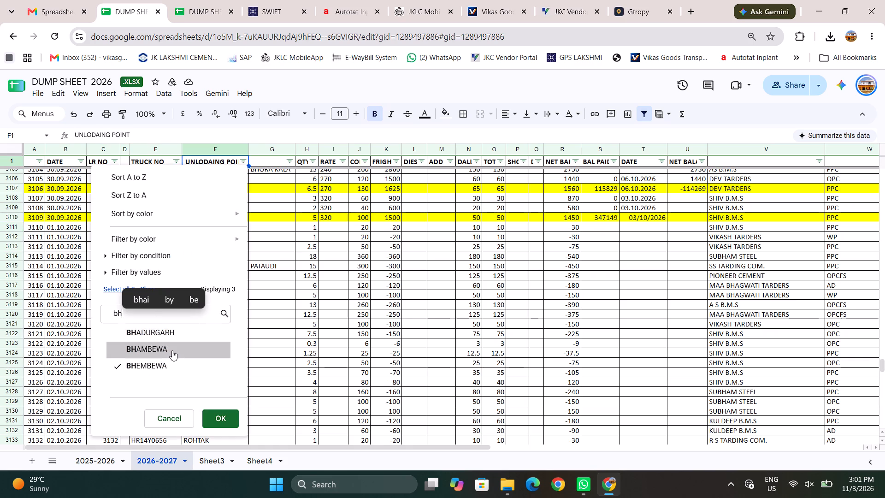
{"action": "left_click", "coordinate": [172, 350]}
{"action": "left_click", "coordinate": [222, 415]}
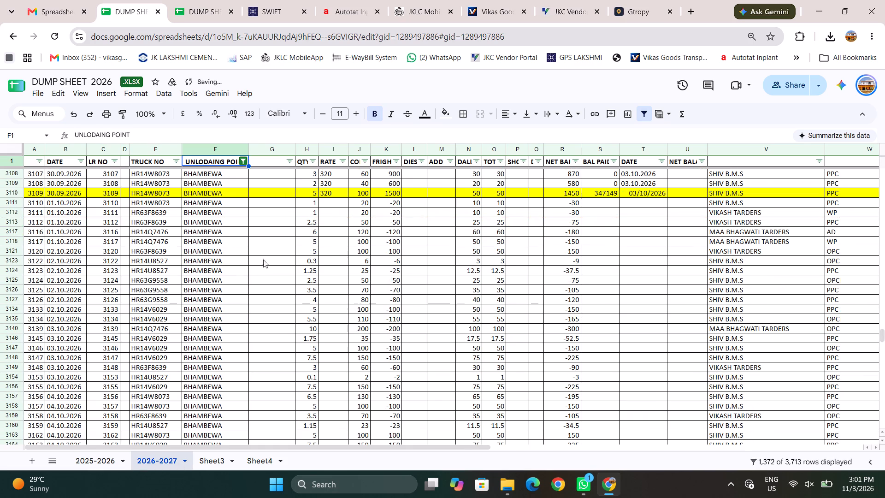
Enter a rate of 320 for the first October BHAMBEWA entry, in row 3111.
{"action": "scroll", "coordinate": [269, 255], "scroll_direction": "up", "scroll_amount": 1}
{"action": "left_click", "coordinate": [340, 259]}
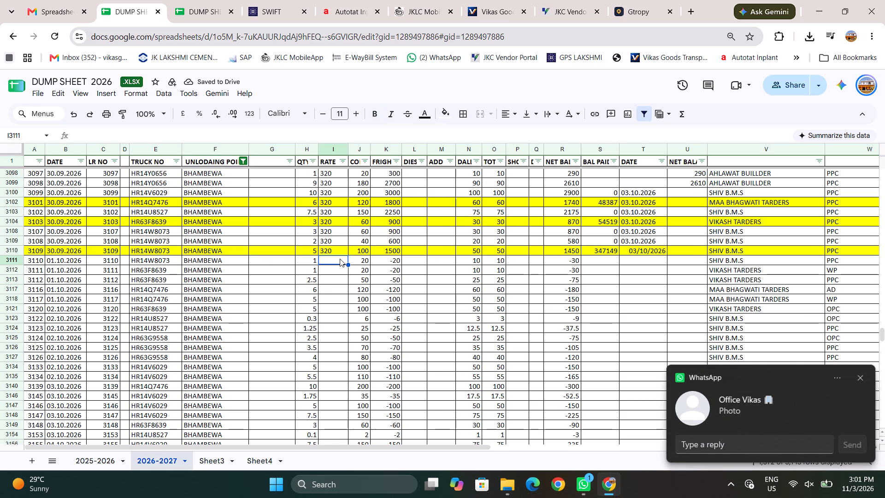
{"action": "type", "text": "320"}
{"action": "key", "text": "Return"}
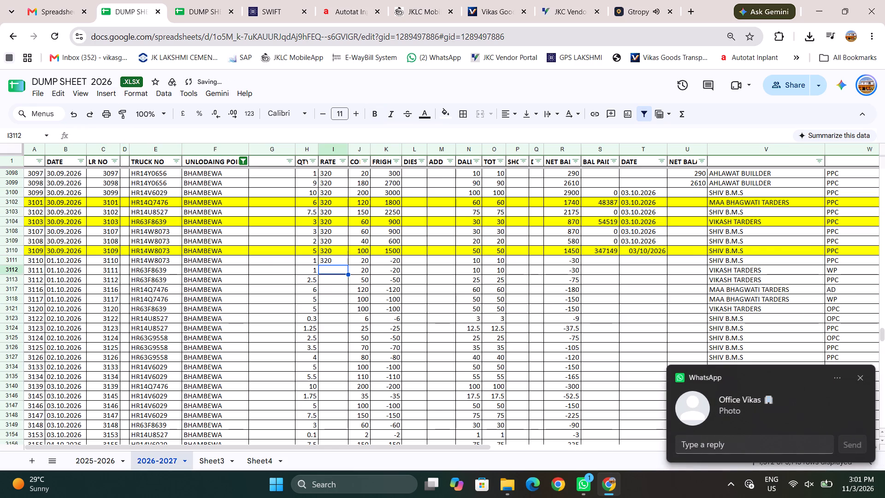
Dismiss the incoming WhatsApp photo notification.
{"action": "left_click", "coordinate": [785, 408]}
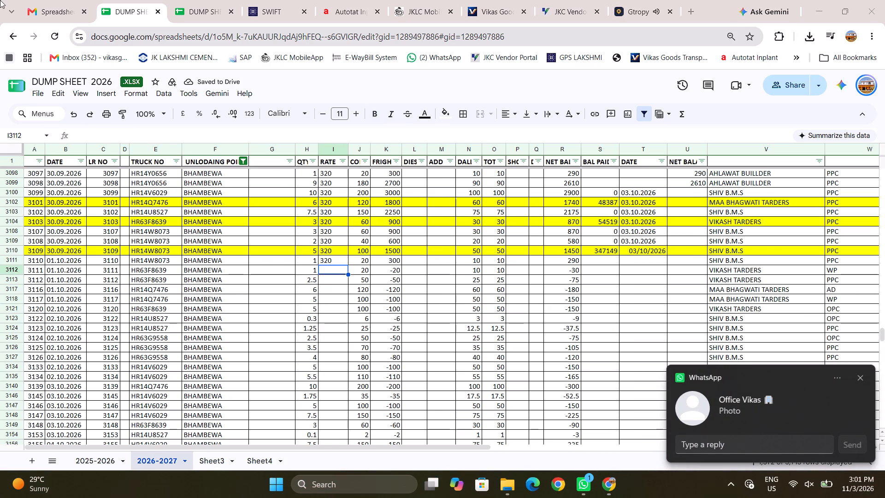
{"action": "left_click", "coordinate": [737, 399]}
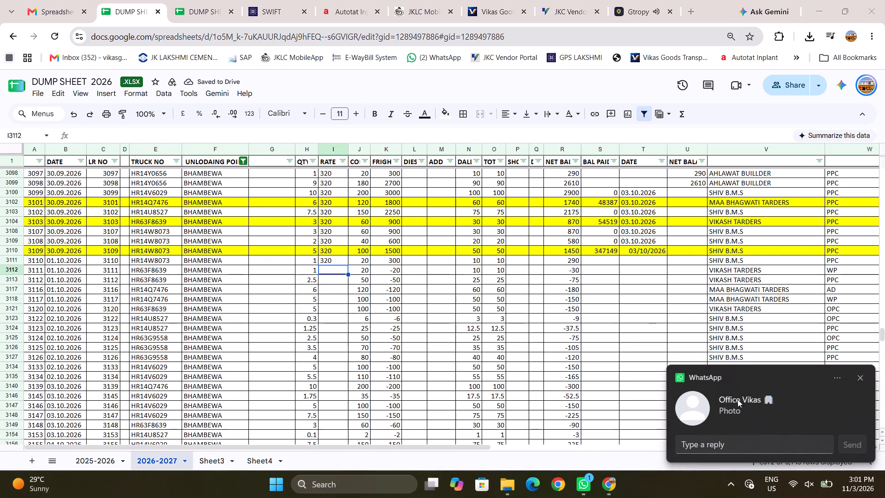
{"action": "left_click", "coordinate": [858, 377]}
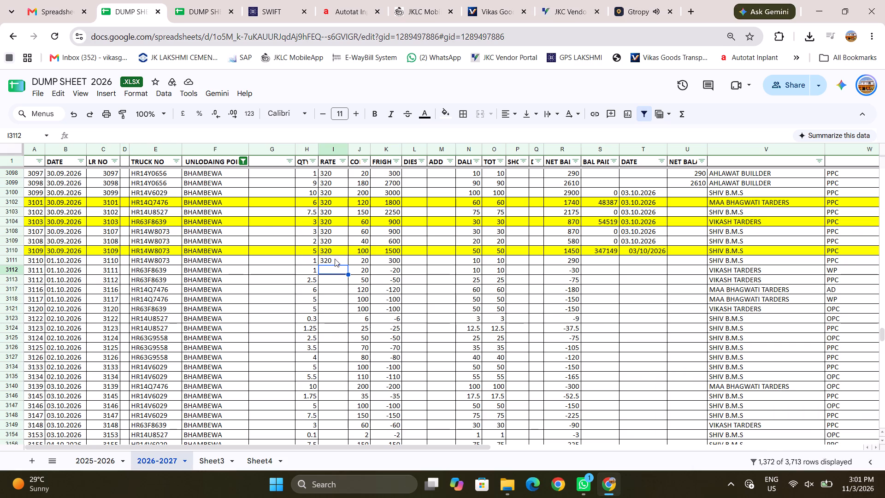
Fill the 320 rate from row 3111 down through the remaining filtered October entries.
{"action": "left_click", "coordinate": [335, 259]}
{"action": "double_click", "coordinate": [347, 264]}
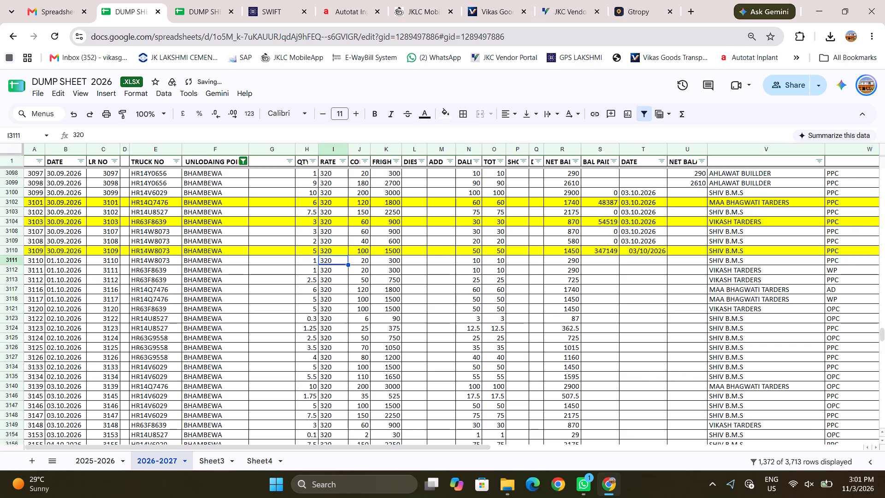
Examine the filled rates and freight amounts down to the last 31.10.2026 entry and back up.
{"action": "scroll", "coordinate": [344, 300], "scroll_direction": "down", "scroll_amount": 11}
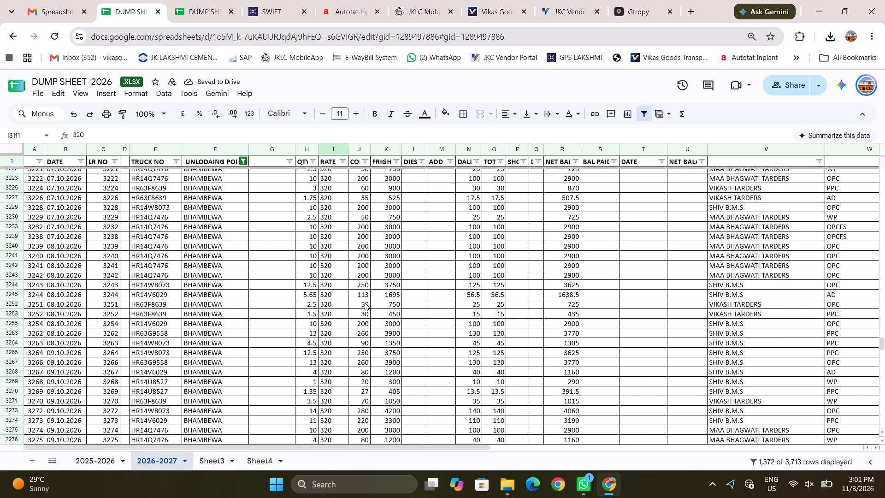
{"action": "scroll", "coordinate": [365, 302], "scroll_direction": "down", "scroll_amount": 4}
{"action": "scroll", "coordinate": [365, 302], "scroll_direction": "down", "scroll_amount": 20}
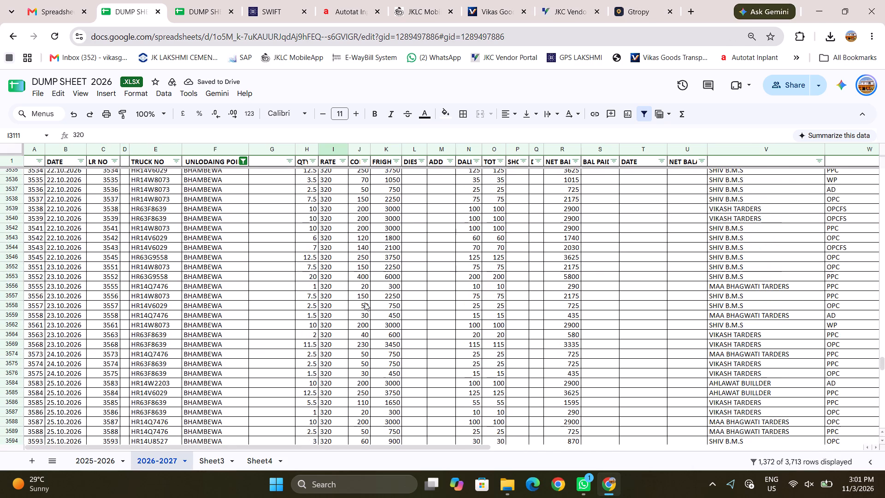
{"action": "scroll", "coordinate": [365, 302], "scroll_direction": "down", "scroll_amount": 13}
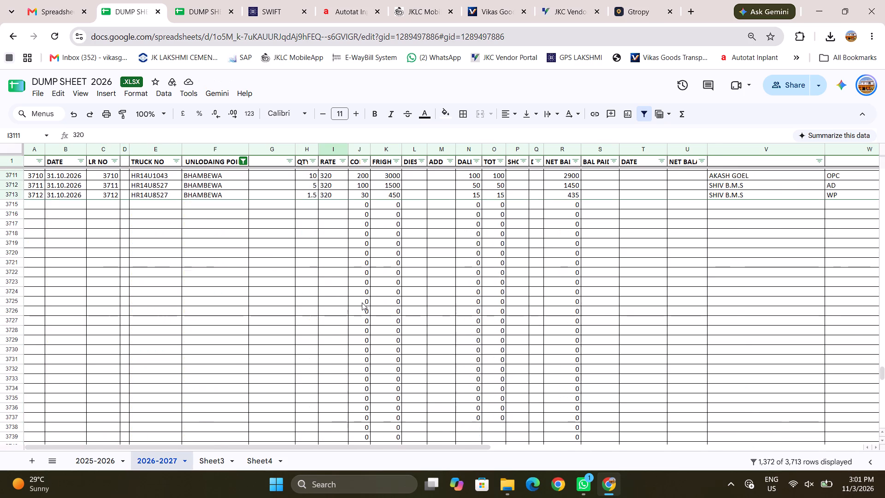
{"action": "scroll", "coordinate": [361, 303], "scroll_direction": "up", "scroll_amount": 3}
{"action": "scroll", "coordinate": [324, 322], "scroll_direction": "up", "scroll_amount": 6}
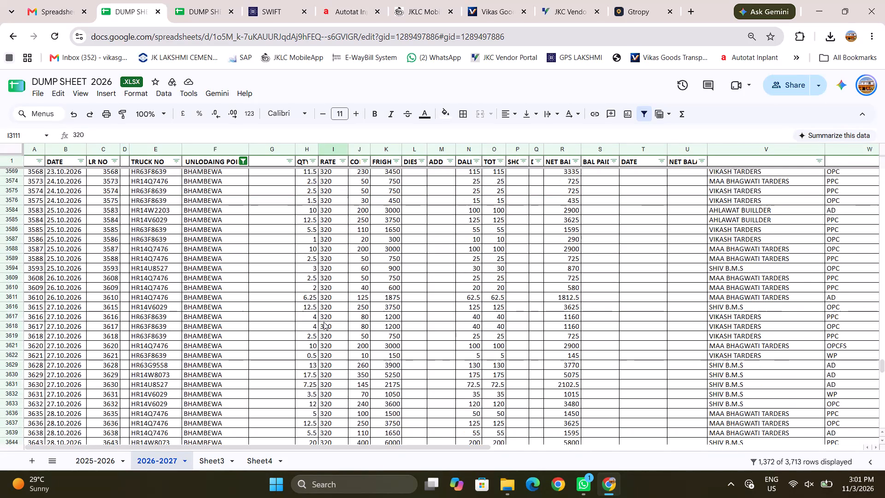
Examine the rates in the filtered BHAMBEWA rows, from late October back up to the first October entry.
{"action": "scroll", "coordinate": [324, 322], "scroll_direction": "up", "scroll_amount": 20}
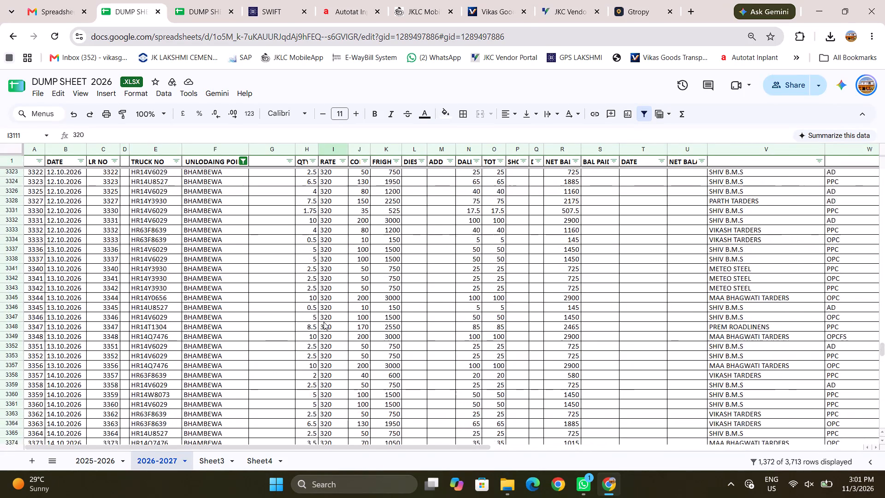
{"action": "scroll", "coordinate": [324, 322], "scroll_direction": "up", "scroll_amount": 12}
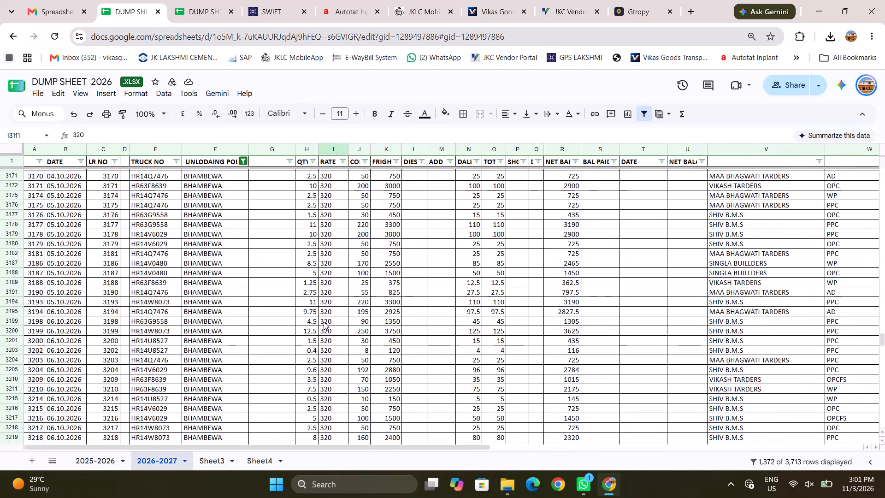
{"action": "scroll", "coordinate": [324, 322], "scroll_direction": "up", "scroll_amount": 6}
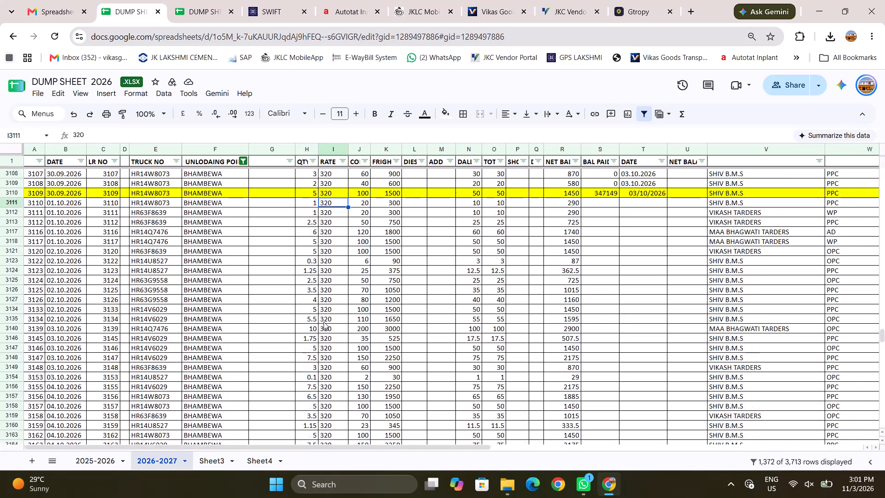
{"action": "scroll", "coordinate": [324, 322], "scroll_direction": "up", "scroll_amount": 1}
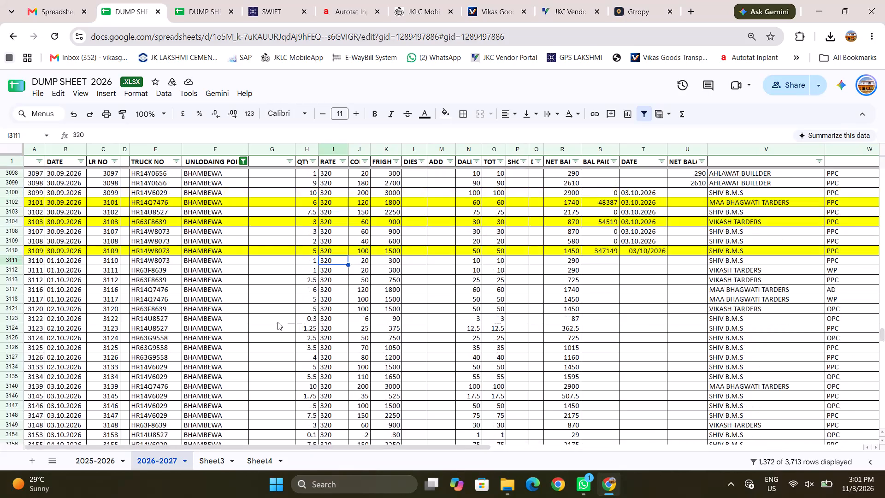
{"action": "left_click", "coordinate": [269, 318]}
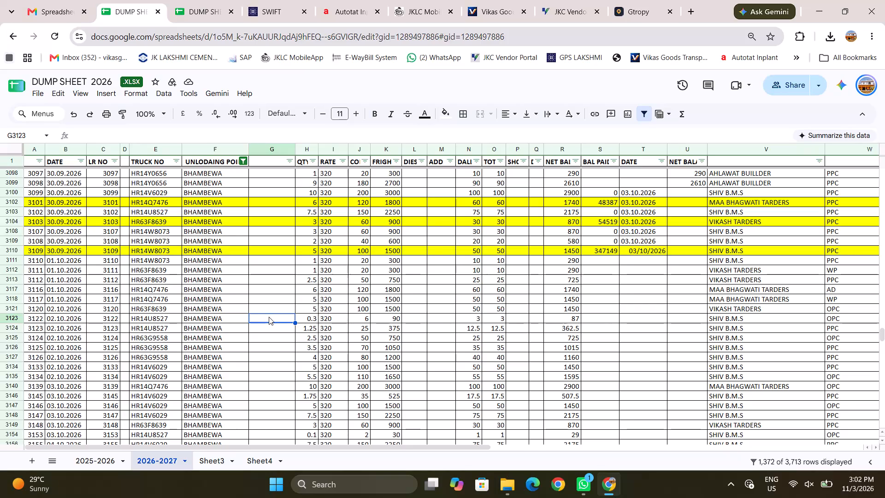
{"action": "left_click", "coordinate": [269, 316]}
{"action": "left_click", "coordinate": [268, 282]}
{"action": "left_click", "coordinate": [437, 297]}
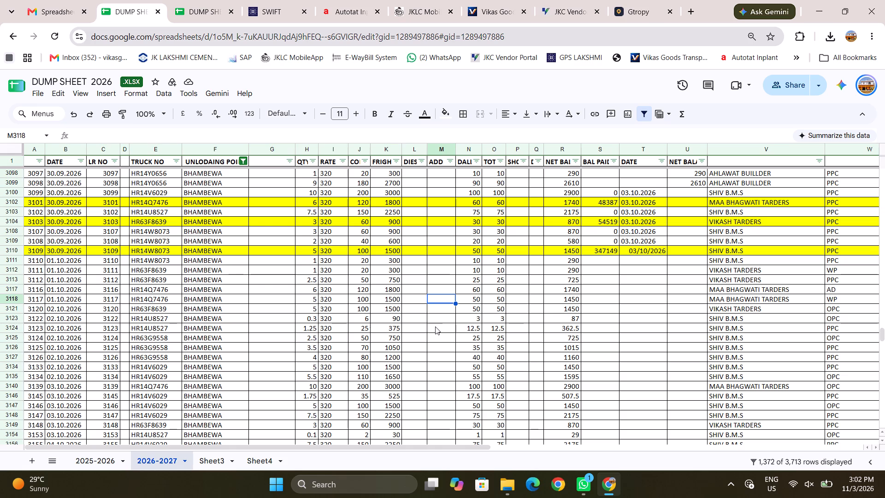
Check the rate and freight values of the filtered BHAMBEWA rows down to the last October entry and back up.
{"action": "scroll", "coordinate": [383, 320], "scroll_direction": "down", "scroll_amount": 2}
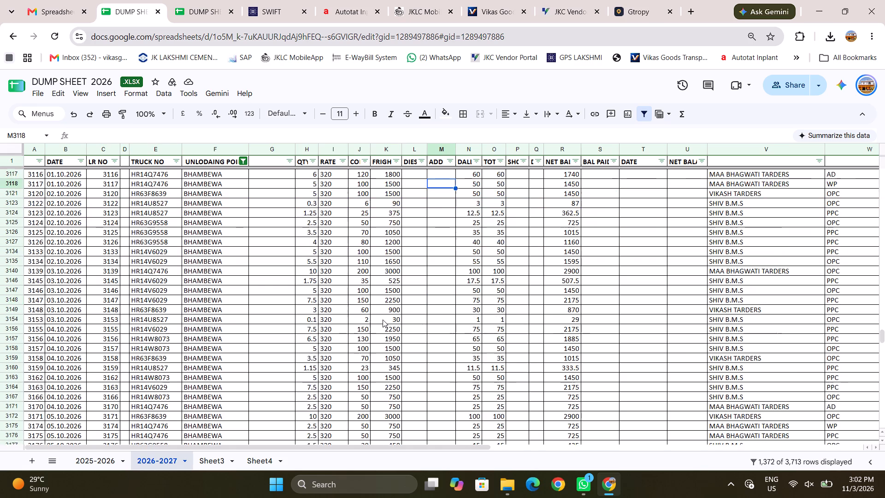
{"action": "scroll", "coordinate": [383, 320], "scroll_direction": "down", "scroll_amount": 16}
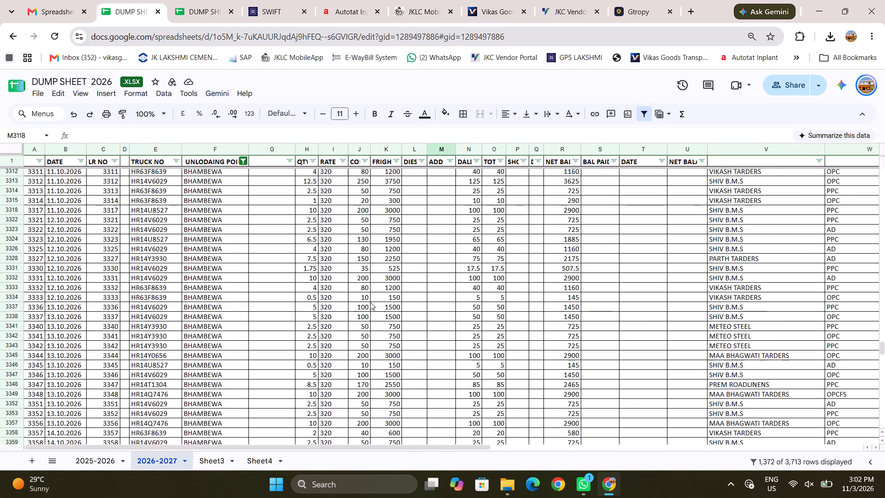
{"action": "scroll", "coordinate": [368, 300], "scroll_direction": "down", "scroll_amount": 19}
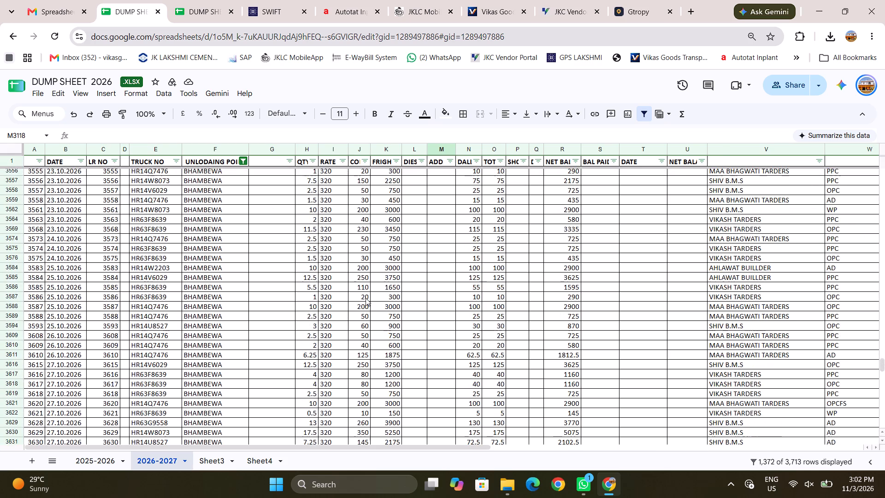
{"action": "scroll", "coordinate": [366, 298], "scroll_direction": "down", "scroll_amount": 16}
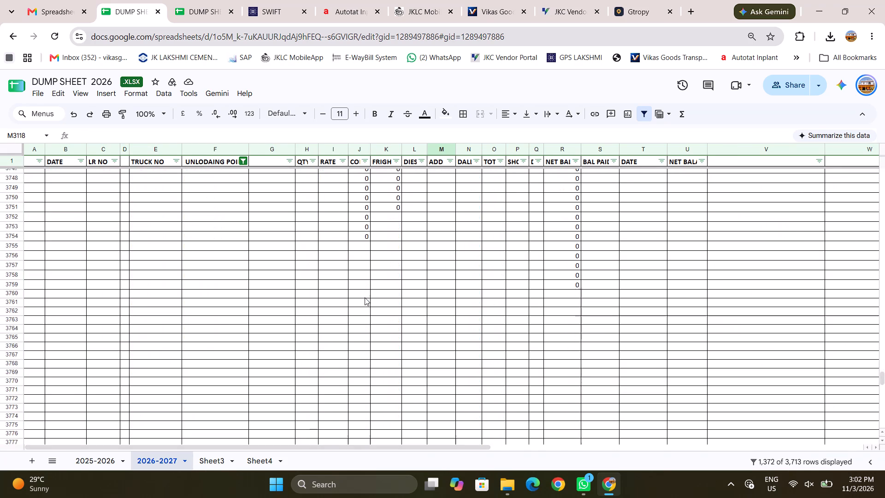
{"action": "scroll", "coordinate": [365, 297], "scroll_direction": "up", "scroll_amount": 8}
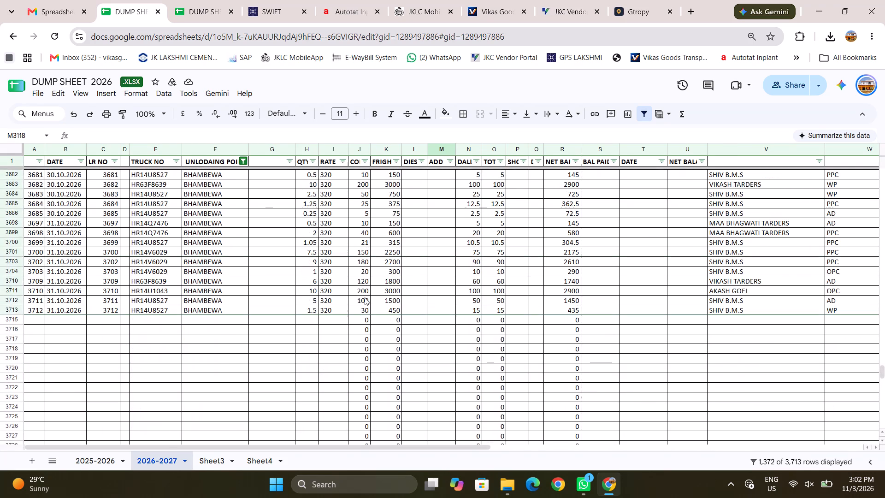
{"action": "scroll", "coordinate": [365, 297], "scroll_direction": "up", "scroll_amount": 17}
{"action": "scroll", "coordinate": [365, 297], "scroll_direction": "up", "scroll_amount": 8}
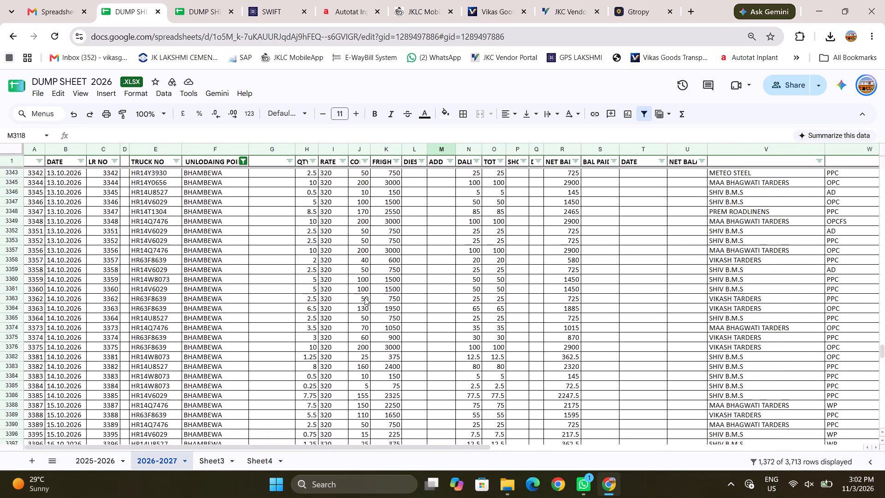
{"action": "scroll", "coordinate": [365, 297], "scroll_direction": "up", "scroll_amount": 14}
{"action": "scroll", "coordinate": [365, 297], "scroll_direction": "up", "scroll_amount": 7}
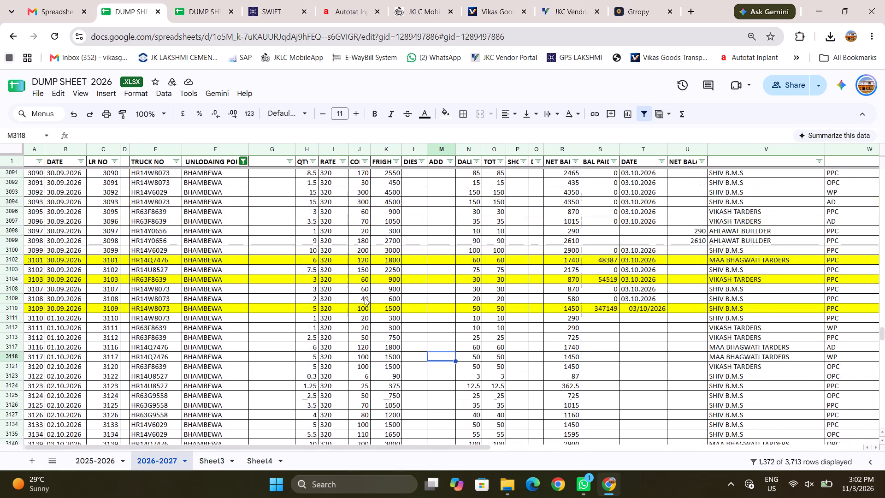
{"action": "scroll", "coordinate": [340, 285], "scroll_direction": "down", "scroll_amount": 3}
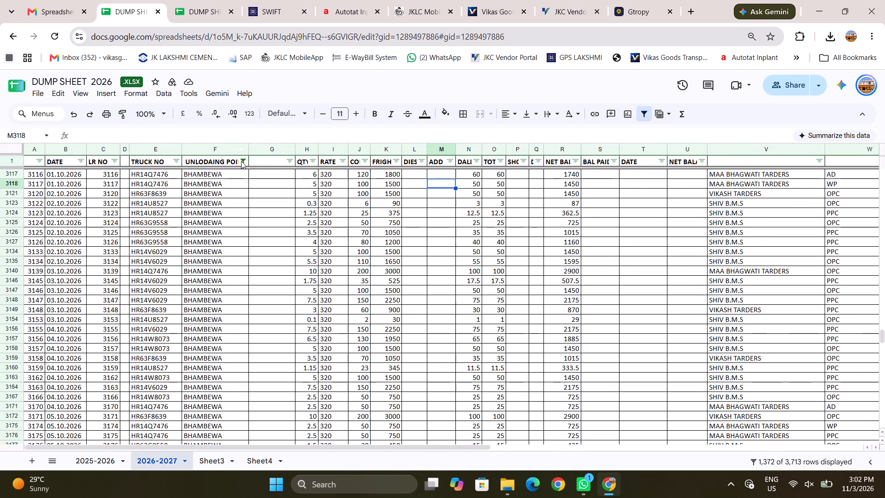
Deselect BHAMBEWA and BHEMBEWA in the unloading point filter and look through the other listed unloading points.
{"action": "left_click", "coordinate": [243, 161]}
{"action": "left_click", "coordinate": [125, 339]}
{"action": "left_click", "coordinate": [130, 347]}
{"action": "scroll", "coordinate": [154, 335], "scroll_direction": "down", "scroll_amount": 3}
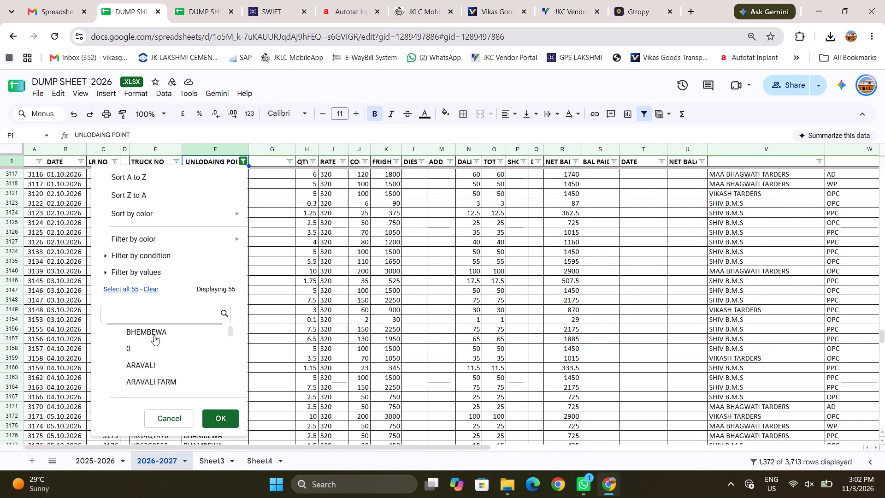
{"action": "scroll", "coordinate": [154, 335], "scroll_direction": "down", "scroll_amount": 20}
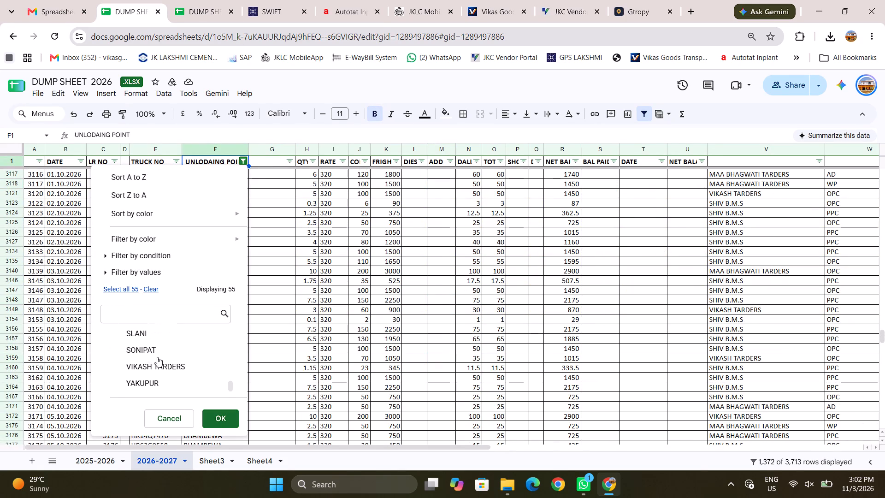
{"action": "scroll", "coordinate": [157, 357], "scroll_direction": "down", "scroll_amount": 2}
{"action": "scroll", "coordinate": [149, 373], "scroll_direction": "up", "scroll_amount": 3}
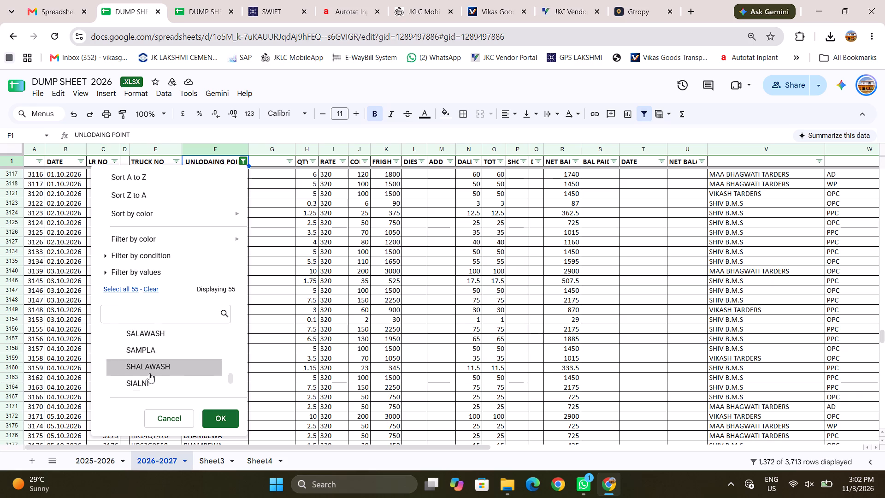
{"action": "scroll", "coordinate": [149, 373], "scroll_direction": "up", "scroll_amount": 6}
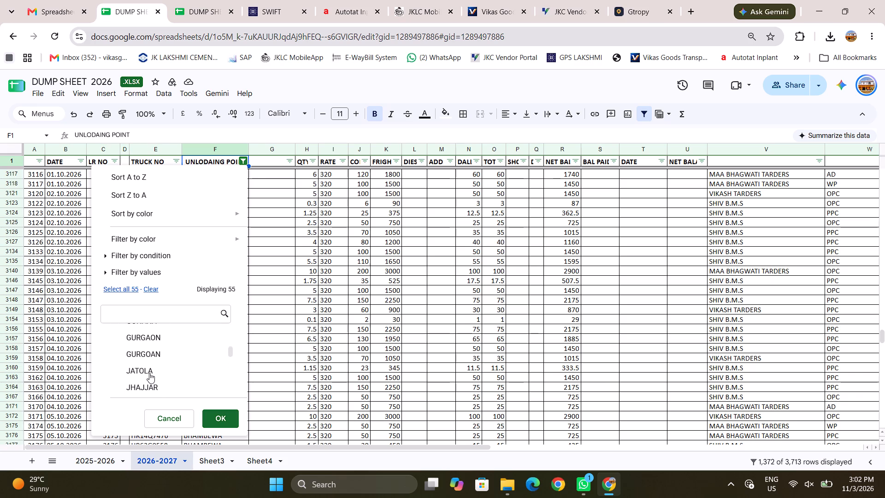
{"action": "scroll", "coordinate": [149, 373], "scroll_direction": "up", "scroll_amount": 14}
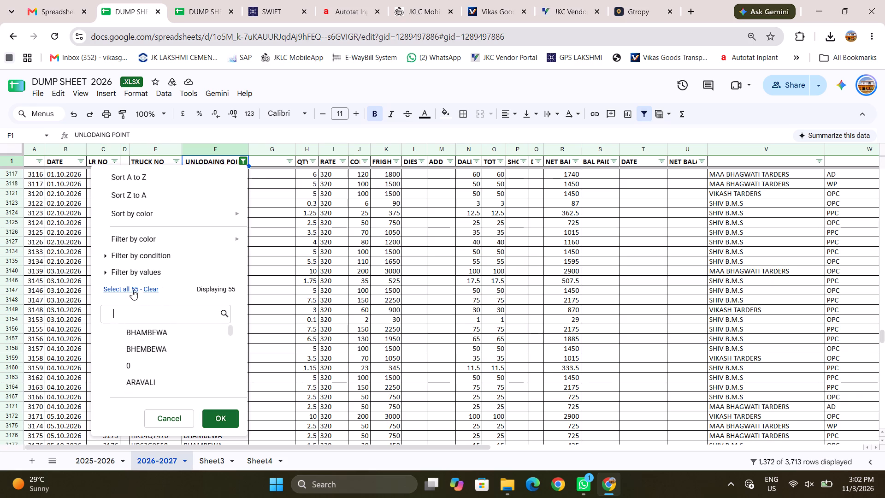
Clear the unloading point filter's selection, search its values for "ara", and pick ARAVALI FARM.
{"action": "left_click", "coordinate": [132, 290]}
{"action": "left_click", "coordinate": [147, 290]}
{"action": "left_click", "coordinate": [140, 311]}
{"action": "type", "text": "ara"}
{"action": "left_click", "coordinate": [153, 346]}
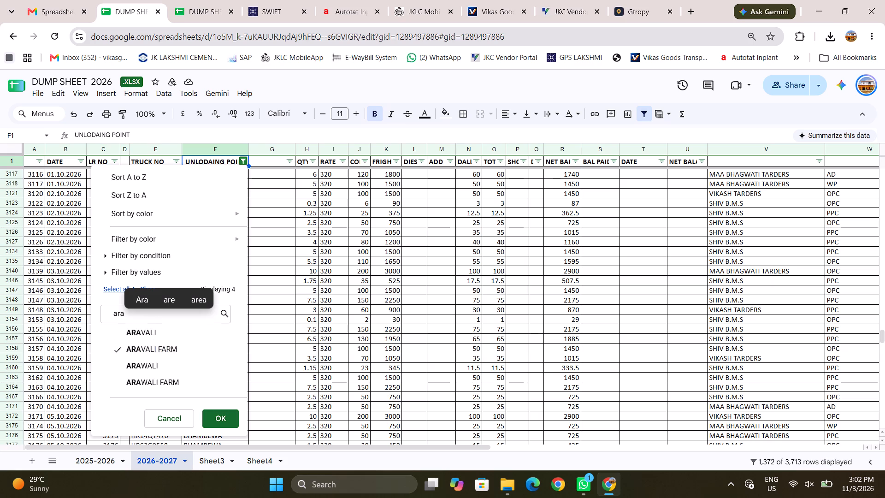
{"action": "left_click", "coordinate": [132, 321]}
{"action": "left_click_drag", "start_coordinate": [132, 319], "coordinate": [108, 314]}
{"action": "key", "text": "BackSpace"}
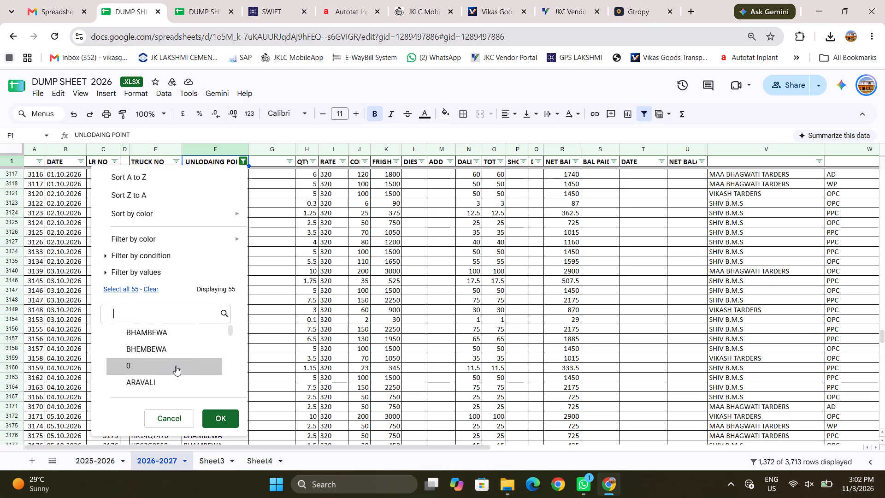
Reset the unloading point filter to include all values and apply it.
{"action": "left_click", "coordinate": [156, 290]}
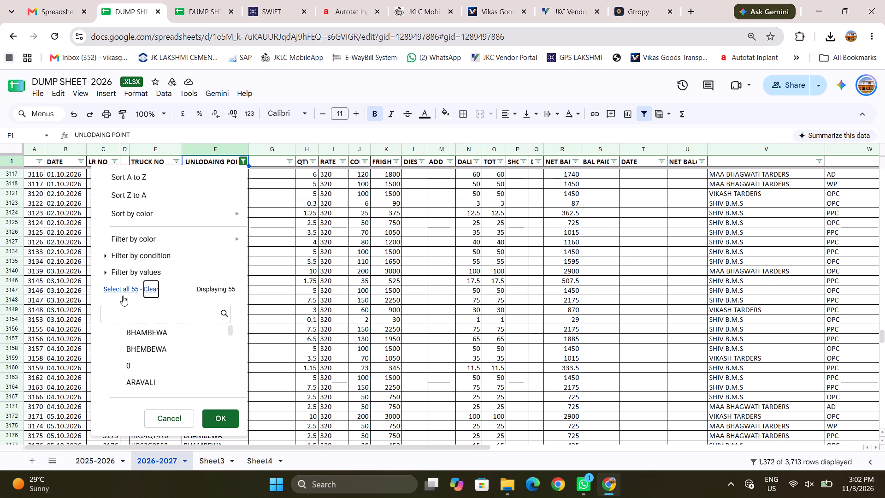
{"action": "left_click", "coordinate": [123, 290]}
{"action": "left_click", "coordinate": [217, 421]}
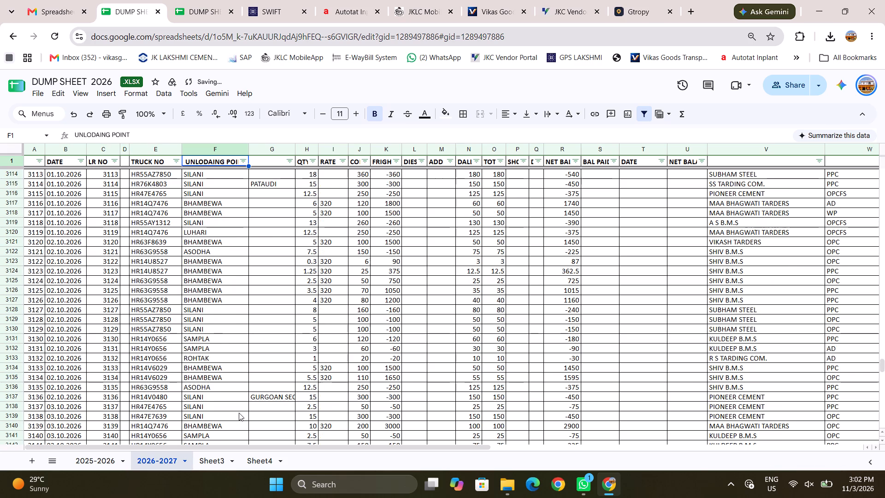
Open the filter on column V, which holds the party names, and deselect all of its values.
{"action": "scroll", "coordinate": [206, 365], "scroll_direction": "up", "scroll_amount": 8}
{"action": "scroll", "coordinate": [206, 364], "scroll_direction": "down", "scroll_amount": 5}
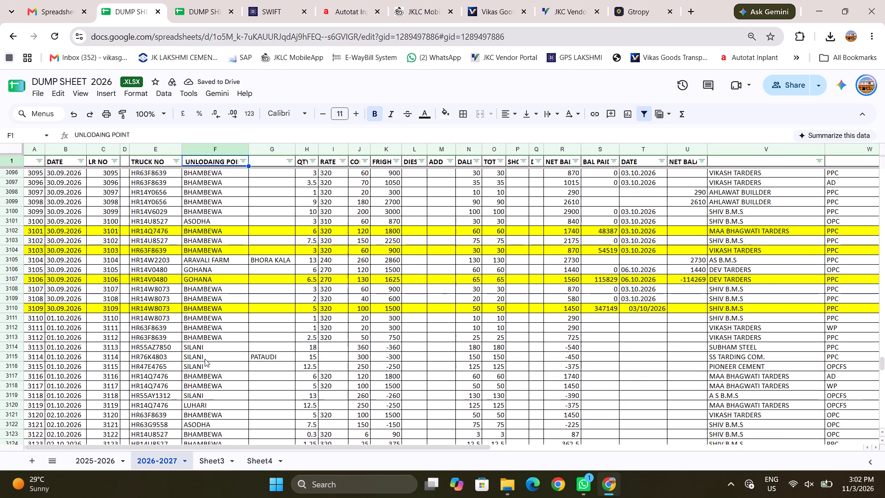
{"action": "scroll", "coordinate": [205, 359], "scroll_direction": "down", "scroll_amount": 1}
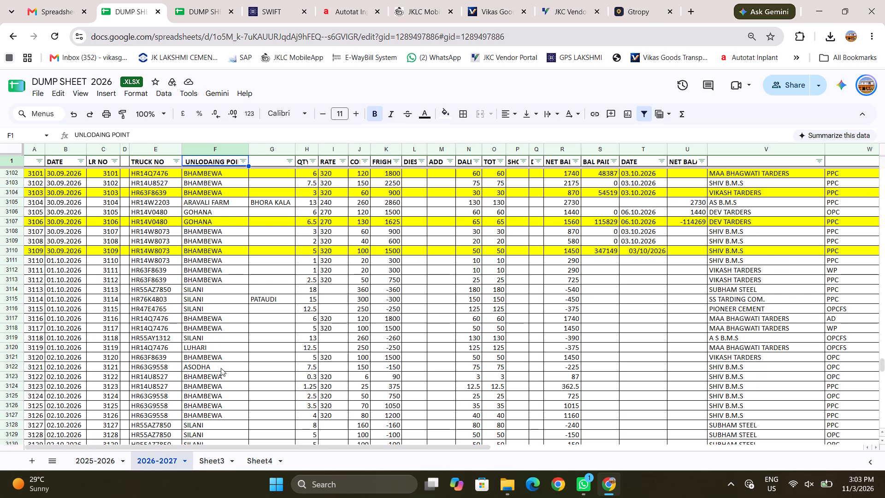
{"action": "scroll", "coordinate": [305, 377], "scroll_direction": "down", "scroll_amount": 2}
{"action": "scroll", "coordinate": [308, 398], "scroll_direction": "up", "scroll_amount": 1}
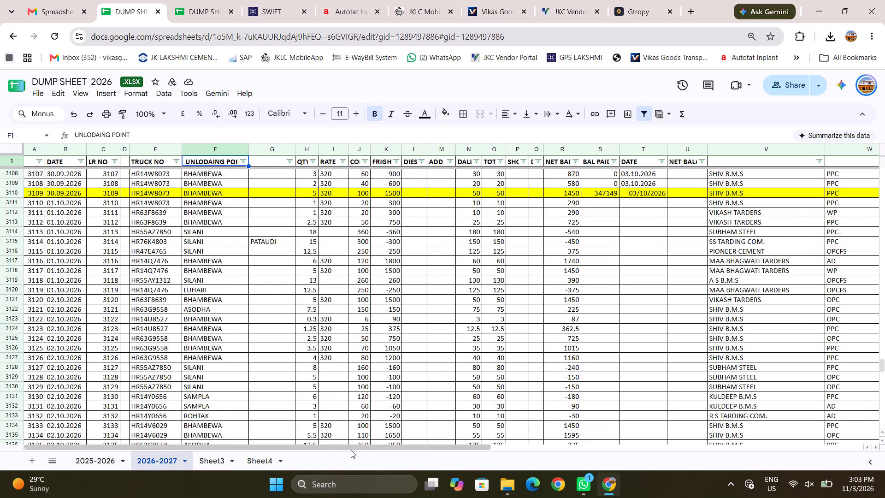
{"action": "left_click_drag", "start_coordinate": [351, 448], "coordinate": [486, 444]}
{"action": "left_click", "coordinate": [574, 160]}
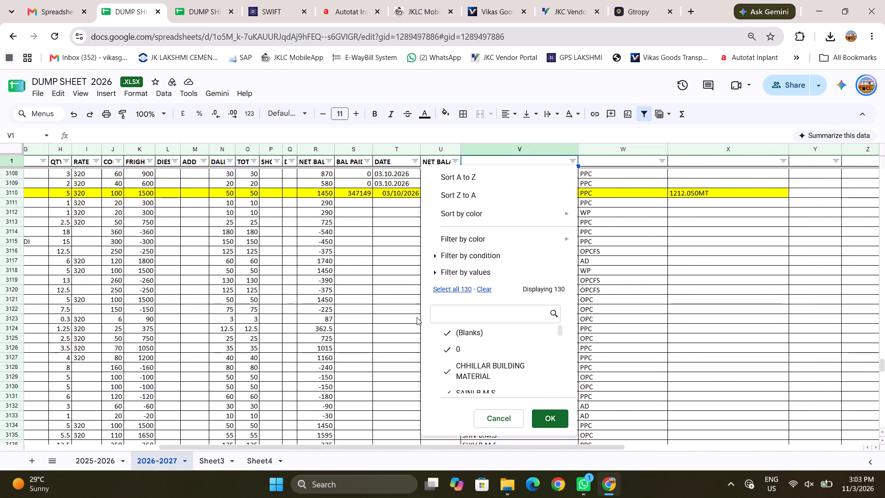
{"action": "left_click", "coordinate": [491, 283]}
{"action": "left_click", "coordinate": [478, 313]}
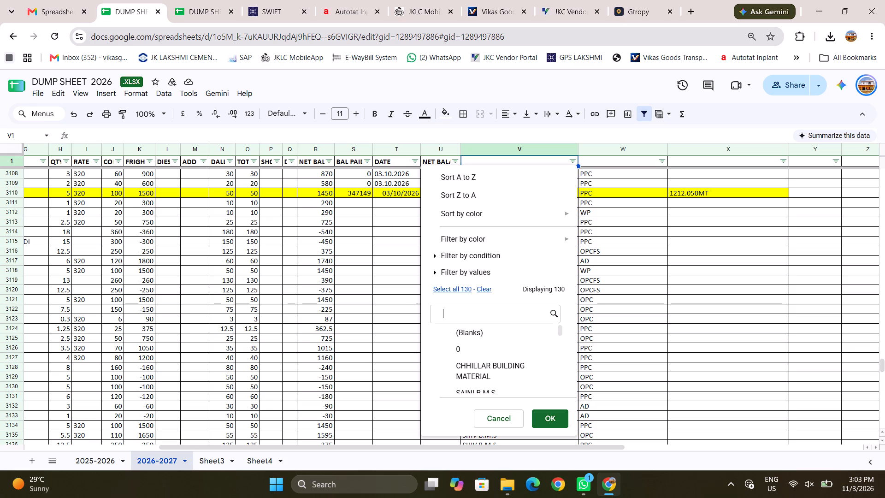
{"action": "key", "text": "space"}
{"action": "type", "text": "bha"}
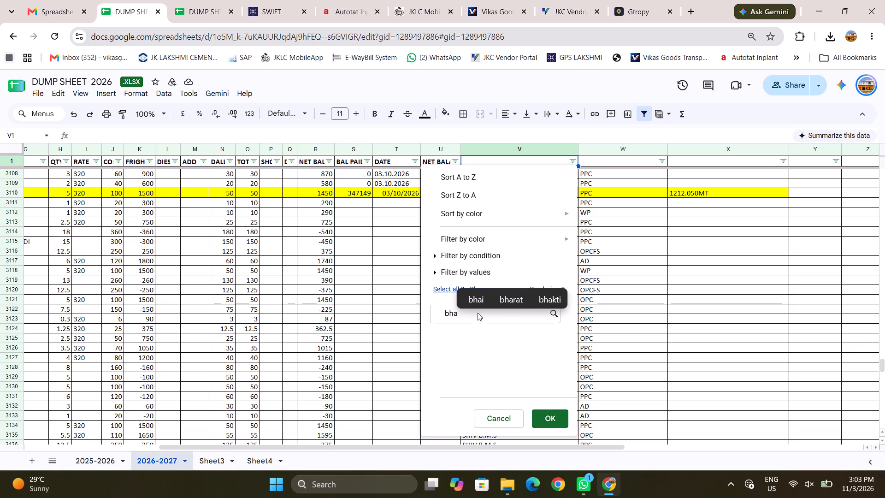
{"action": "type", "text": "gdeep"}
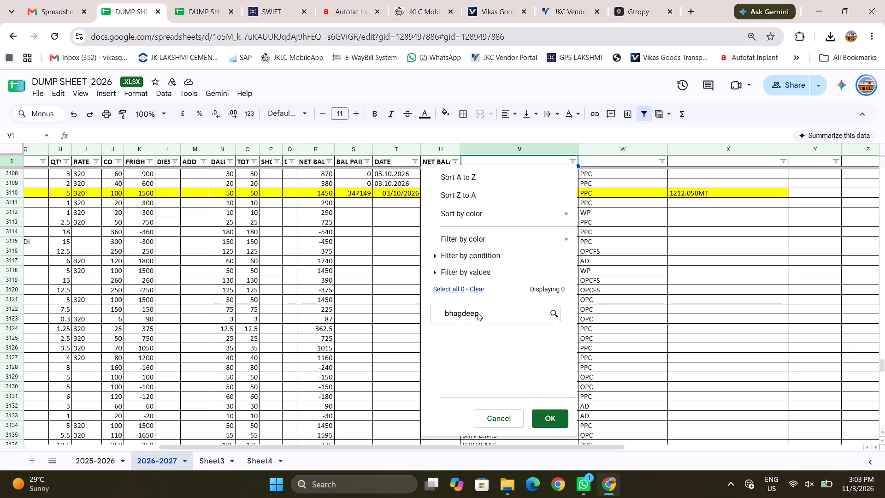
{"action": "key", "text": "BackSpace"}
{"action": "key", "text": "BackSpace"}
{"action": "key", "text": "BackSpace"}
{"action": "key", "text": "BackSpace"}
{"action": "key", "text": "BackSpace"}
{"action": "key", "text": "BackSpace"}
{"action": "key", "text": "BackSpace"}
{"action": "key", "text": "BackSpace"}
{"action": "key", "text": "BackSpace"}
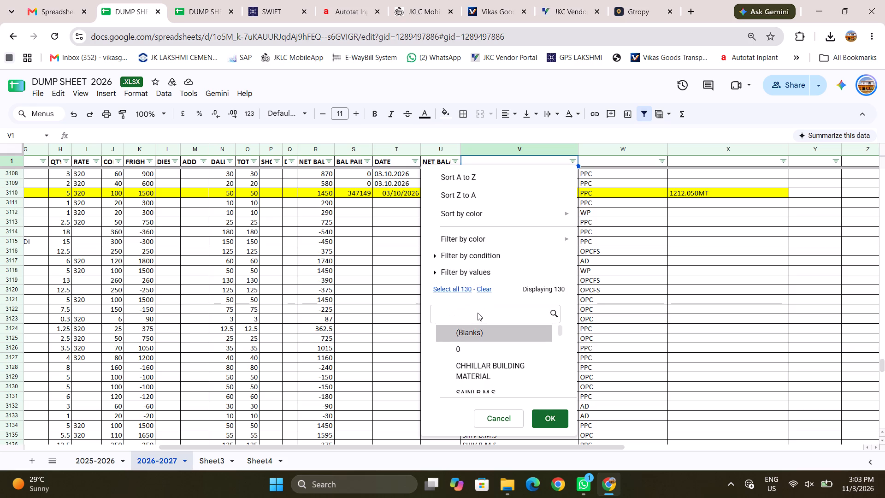
Search the column V filter for "bh" and filter the rows to BHAGDEEP CONSTRUCTION and BHAGDEEP COSTRUCTION.
{"action": "type", "text": "bh"}
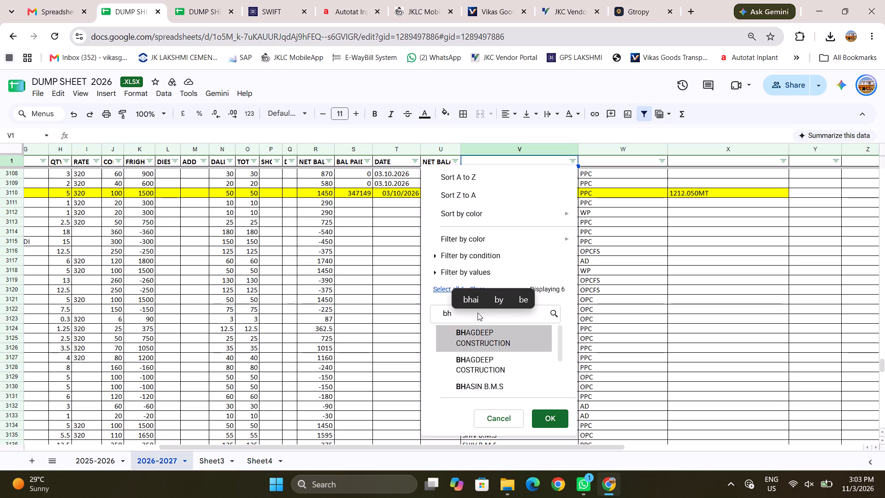
{"action": "left_click", "coordinate": [495, 345]}
{"action": "left_click", "coordinate": [498, 363]}
{"action": "scroll", "coordinate": [556, 353], "scroll_direction": "down", "scroll_amount": 1}
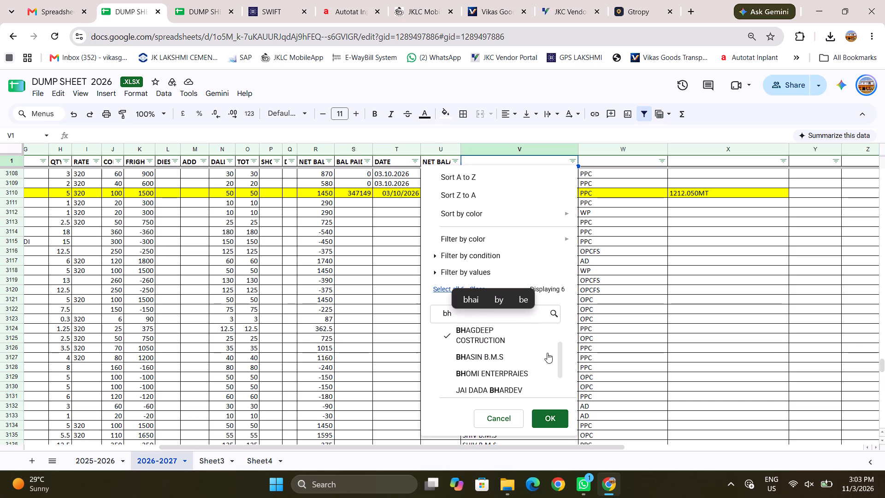
{"action": "scroll", "coordinate": [501, 353], "scroll_direction": "down", "scroll_amount": 4}
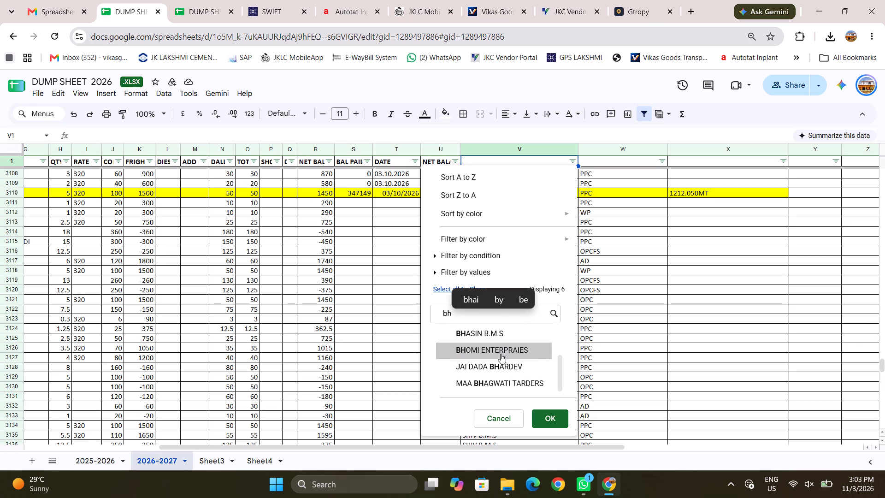
{"action": "scroll", "coordinate": [501, 354], "scroll_direction": "up", "scroll_amount": 5}
{"action": "left_click", "coordinate": [549, 415]}
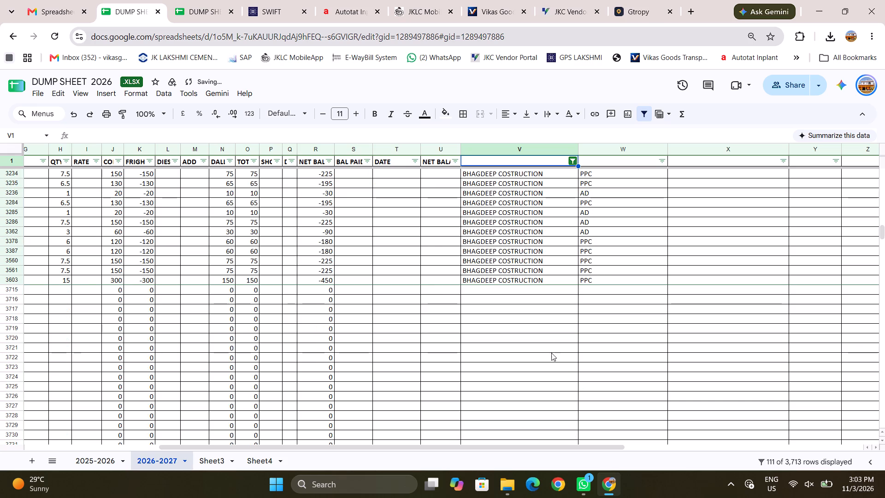
Bring the filtered rows' truck numbers and unloading points into view and minimise the dump sheet's window.
{"action": "left_click_drag", "start_coordinate": [555, 448], "coordinate": [475, 445]}
{"action": "left_click", "coordinate": [608, 486]}
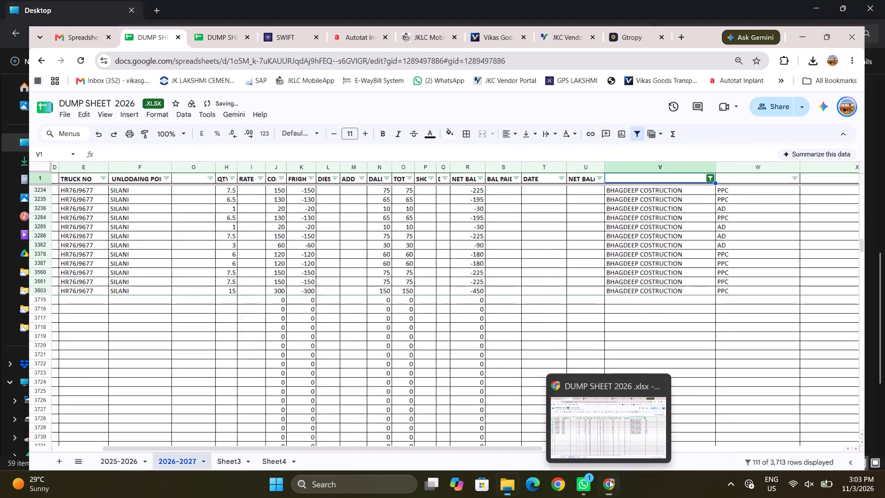
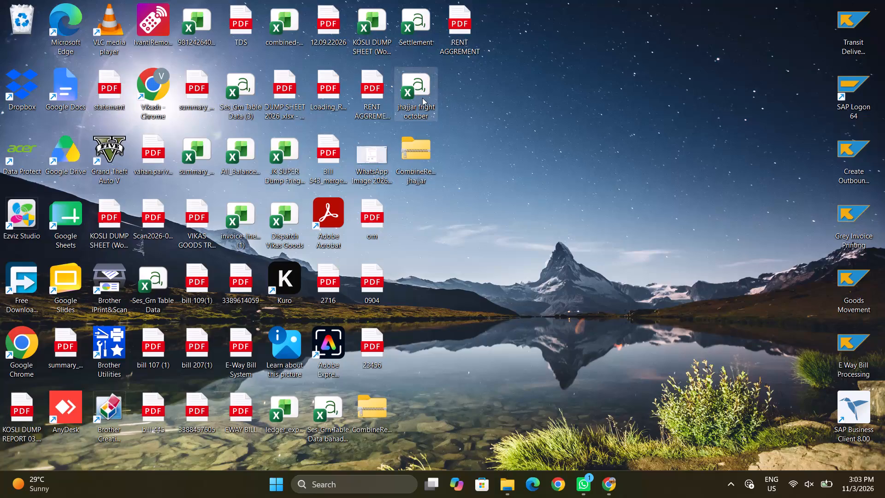
Open the "jhajjar fright october" workbook from the desktop and autofit the City Name, Ship To Name and District columns.
{"action": "double_click", "coordinate": [422, 98]}
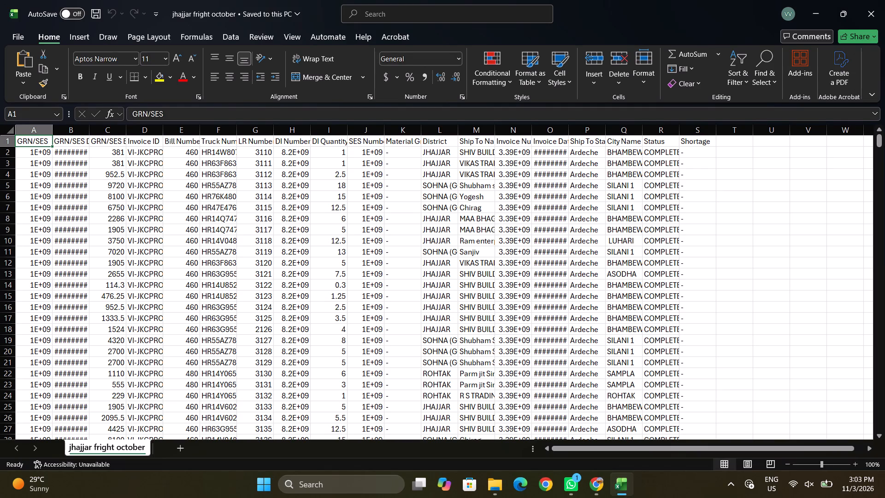
{"action": "double_click", "coordinate": [643, 129]}
{"action": "double_click", "coordinate": [496, 133]}
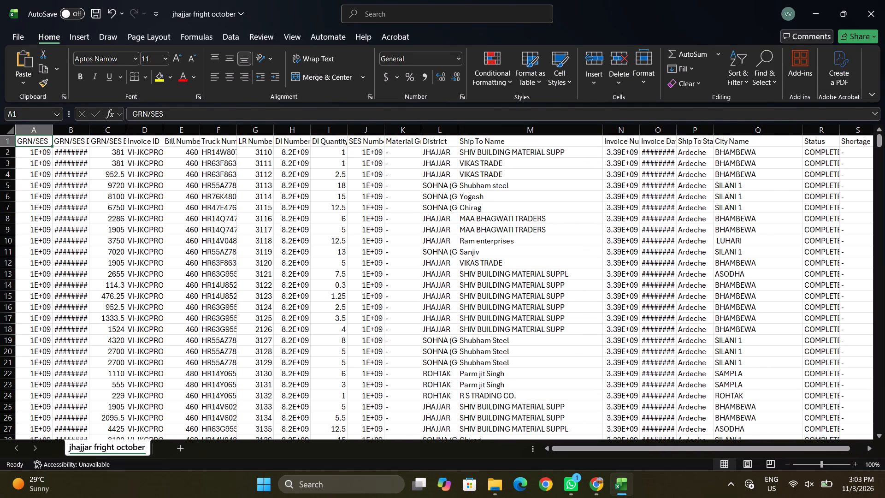
{"action": "double_click", "coordinate": [457, 127]}
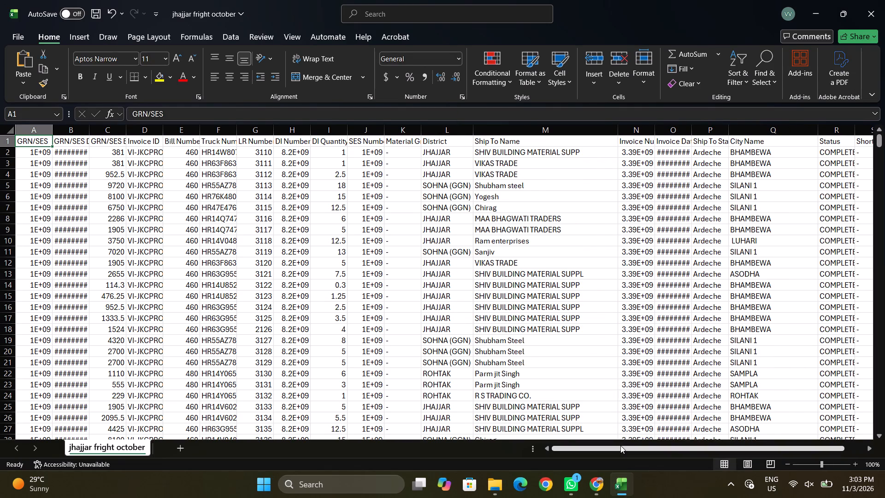
{"action": "left_click_drag", "start_coordinate": [619, 447], "coordinate": [590, 447]}
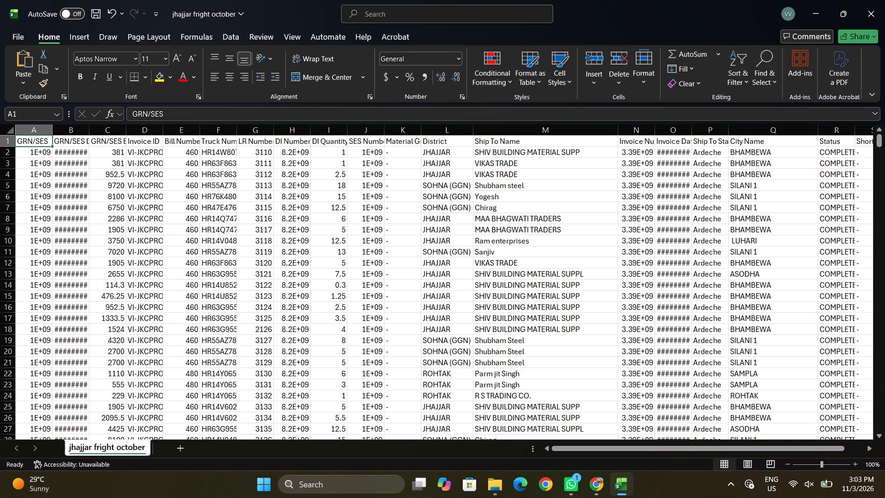
Add filters to the header row of the freight data.
{"action": "left_click", "coordinate": [6, 142]}
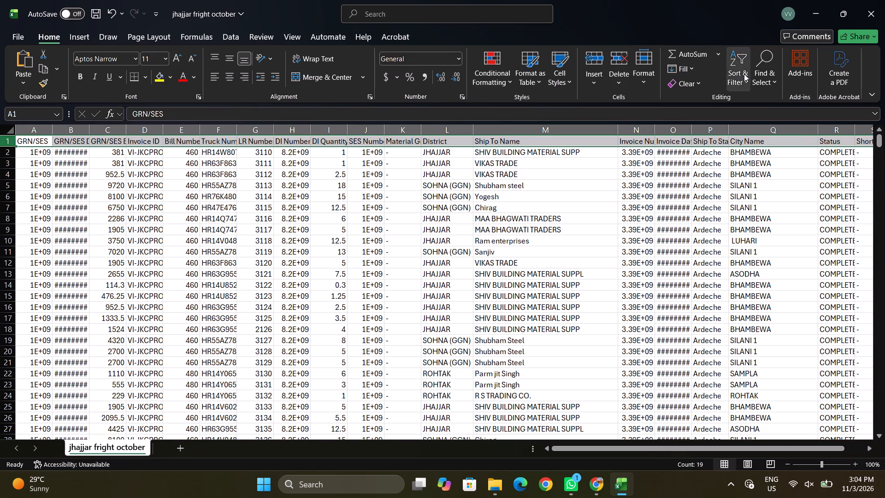
{"action": "left_click", "coordinate": [744, 74]}
{"action": "left_click", "coordinate": [773, 153]}
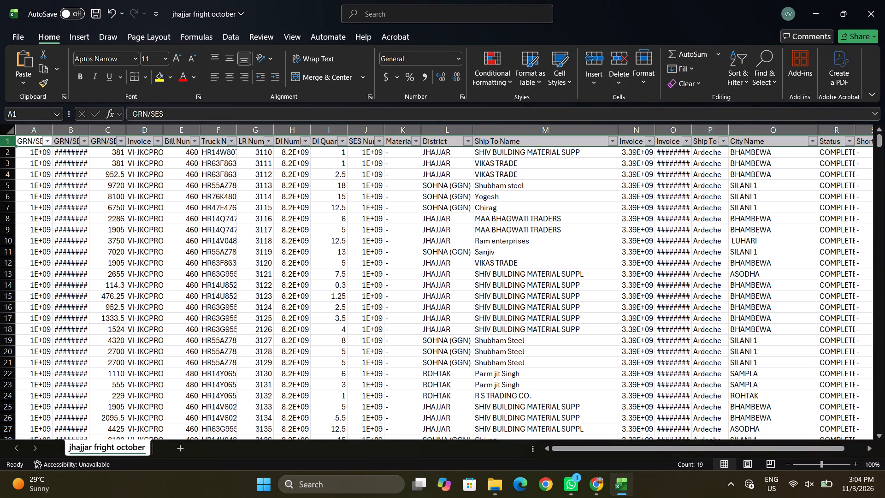
Search the Ship To Name filter for "bh" and filter the rows to Bhagdeep Construction only.
{"action": "left_click", "coordinate": [614, 140]}
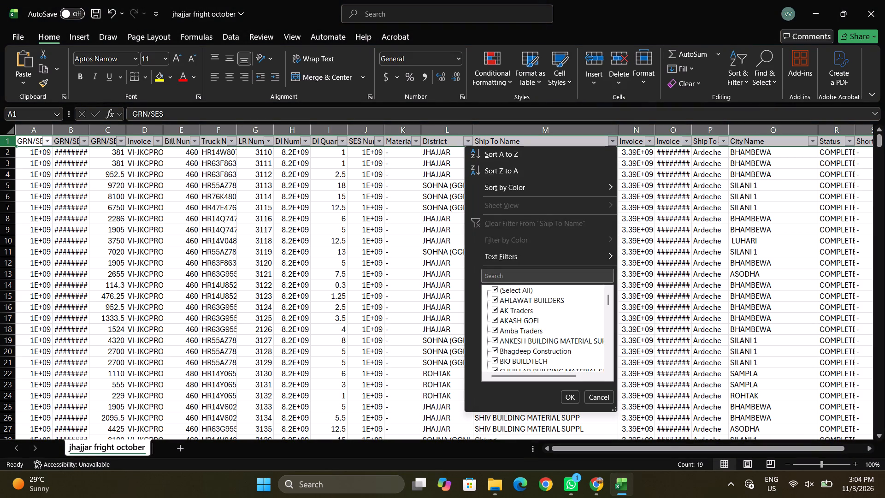
{"action": "left_click", "coordinate": [513, 277]}
{"action": "type", "text": "bh"}
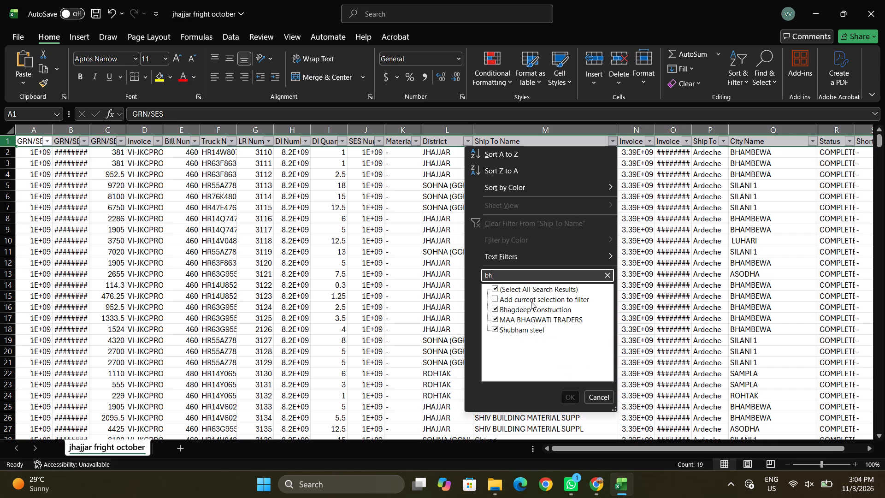
{"action": "left_click", "coordinate": [496, 322]}
{"action": "left_click", "coordinate": [493, 331]}
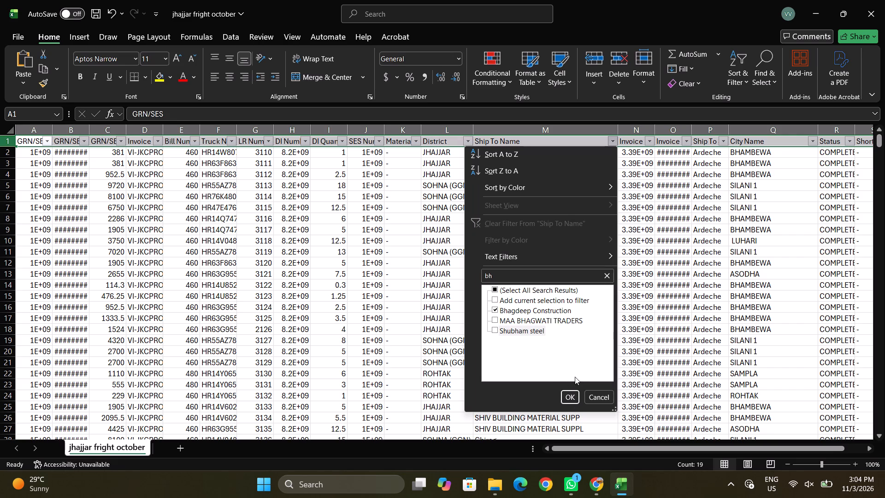
{"action": "left_click", "coordinate": [574, 395]}
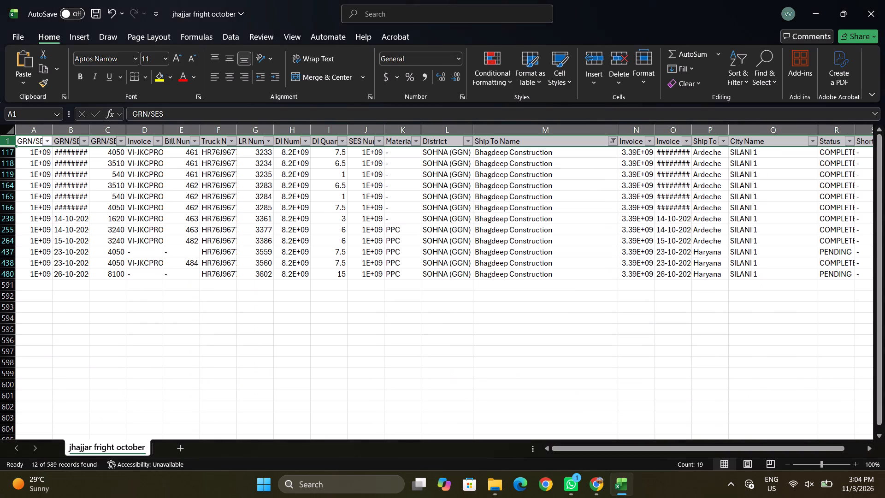
Select the DI Quantity values of all the filtered Bhagdeep Construction rows to check their total.
{"action": "scroll", "coordinate": [528, 359], "scroll_direction": "up", "scroll_amount": 9}
{"action": "left_click_drag", "start_coordinate": [569, 449], "coordinate": [556, 447]}
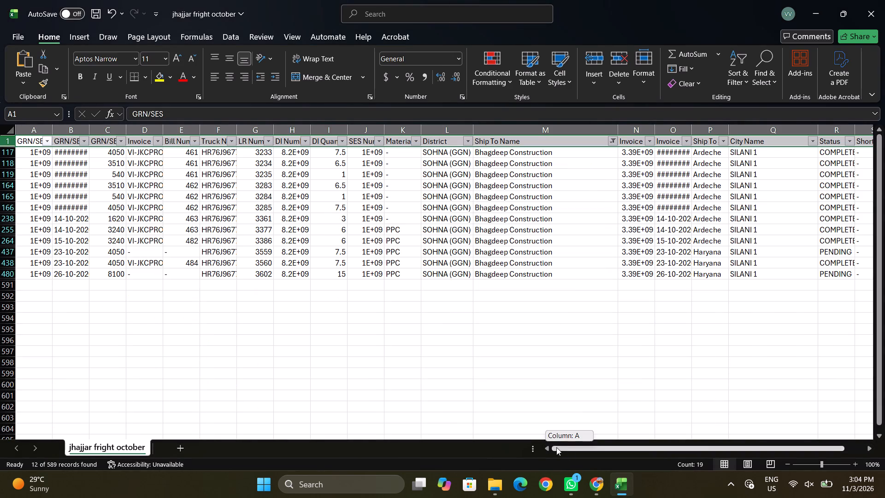
{"action": "left_click_drag", "start_coordinate": [556, 447], "coordinate": [538, 442]}
{"action": "left_click_drag", "start_coordinate": [336, 154], "coordinate": [339, 273]}
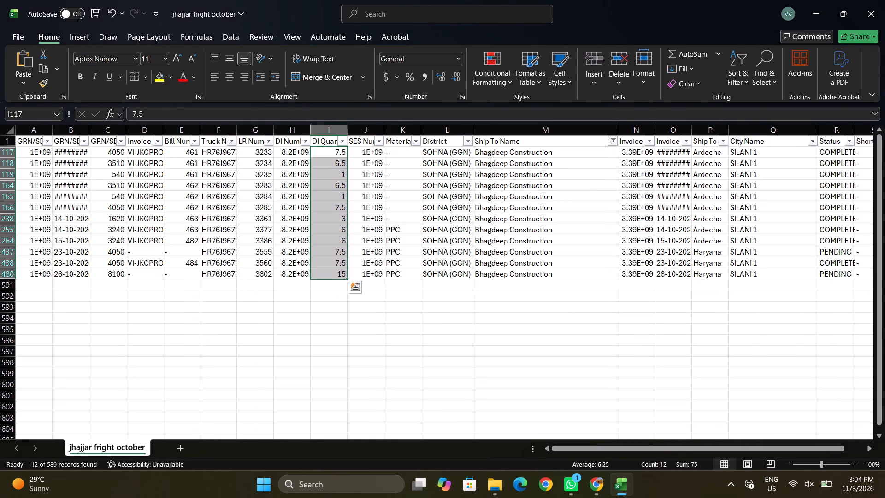
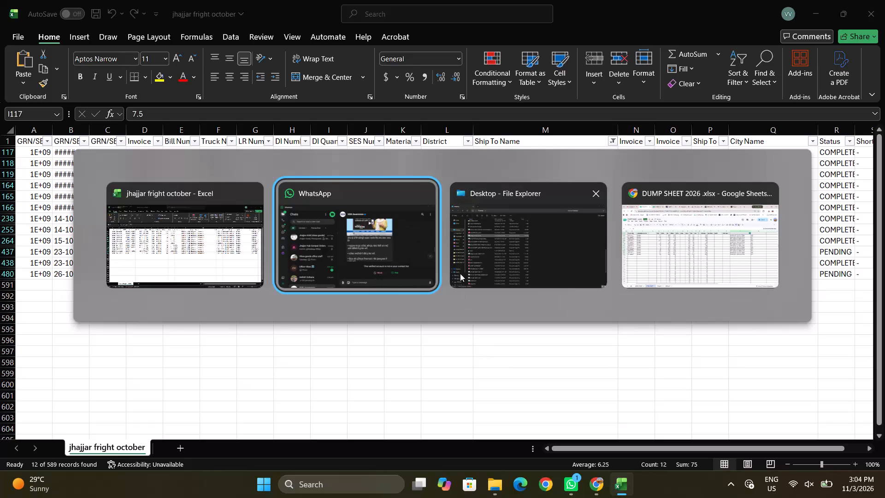
Switch to the dump sheet and select the QTY values of Bhagdeep's October 2026 rows to check their total against the freight workbook.
{"action": "key", "text": "alt+Tab"}
{"action": "key", "text": "alt+Tab"}
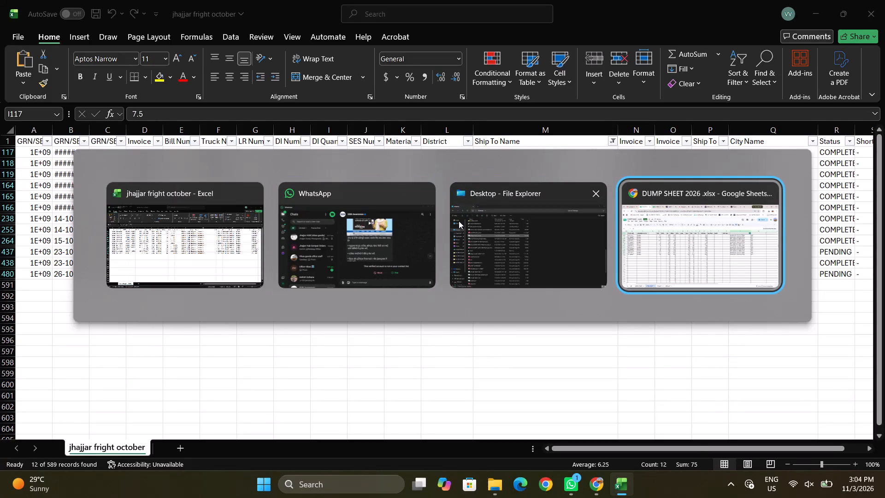
{"action": "scroll", "coordinate": [486, 294], "scroll_direction": "up", "scroll_amount": 6}
{"action": "scroll", "coordinate": [486, 294], "scroll_direction": "down", "scroll_amount": 3}
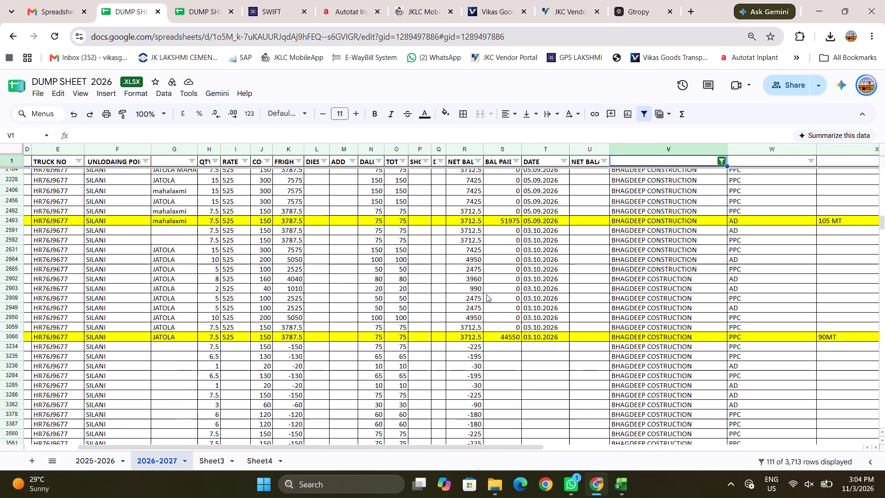
{"action": "scroll", "coordinate": [486, 294], "scroll_direction": "down", "scroll_amount": 2}
{"action": "left_click_drag", "start_coordinate": [211, 232], "coordinate": [211, 250]}
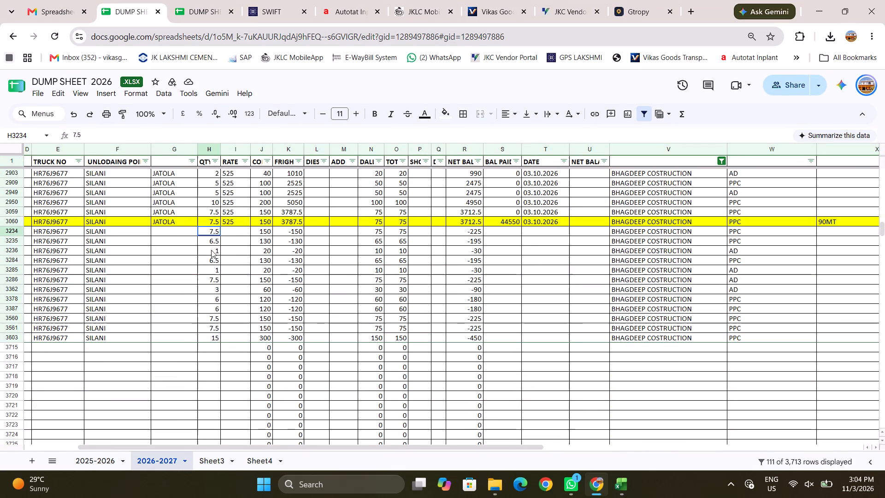
{"action": "left_click_drag", "start_coordinate": [211, 250], "coordinate": [212, 338]}
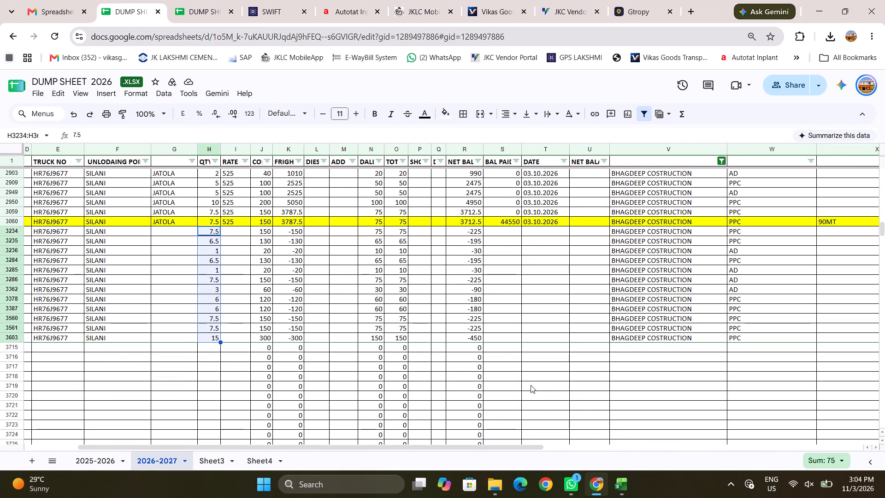
{"action": "left_click_drag", "start_coordinate": [506, 447], "coordinate": [421, 440]}
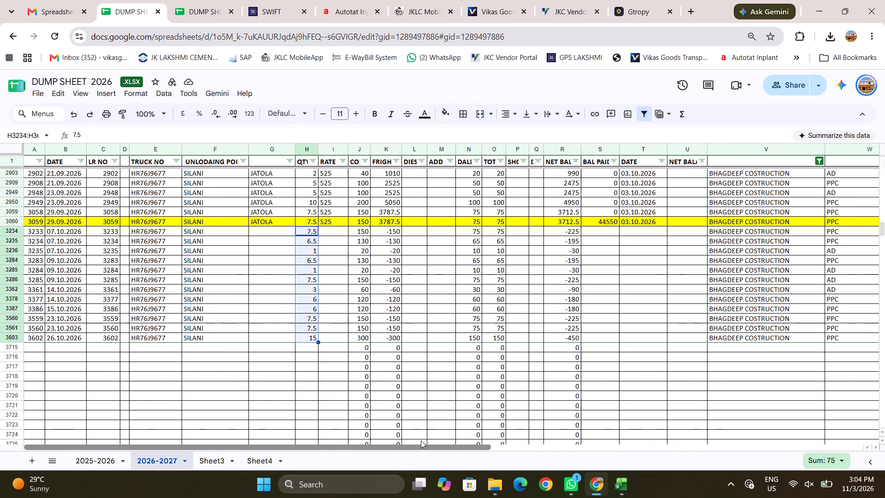
{"action": "left_click_drag", "start_coordinate": [421, 440], "coordinate": [357, 427]}
{"action": "left_click", "coordinate": [360, 384]}
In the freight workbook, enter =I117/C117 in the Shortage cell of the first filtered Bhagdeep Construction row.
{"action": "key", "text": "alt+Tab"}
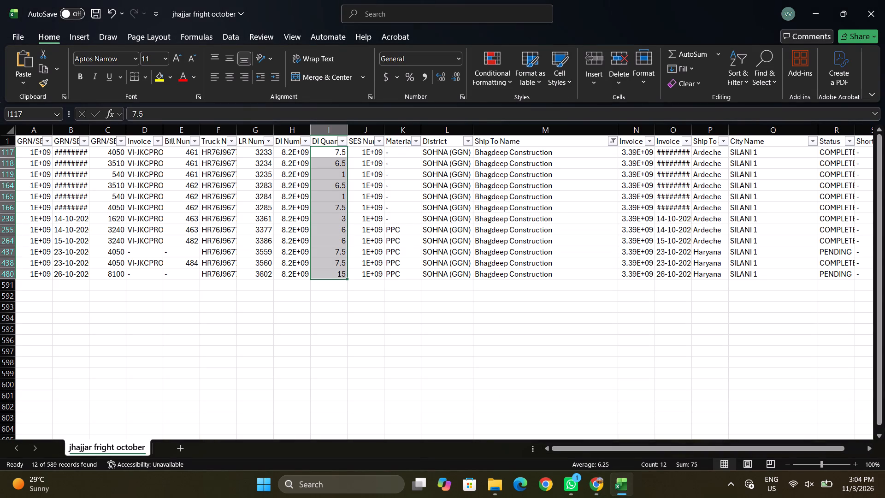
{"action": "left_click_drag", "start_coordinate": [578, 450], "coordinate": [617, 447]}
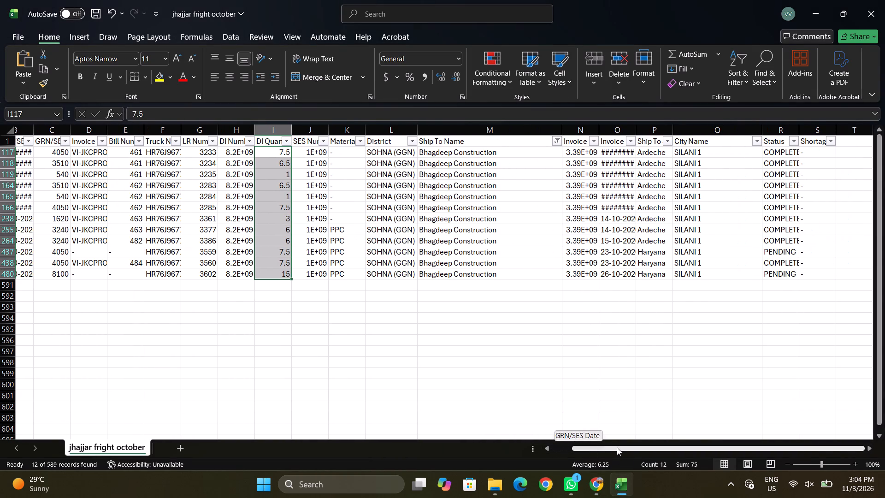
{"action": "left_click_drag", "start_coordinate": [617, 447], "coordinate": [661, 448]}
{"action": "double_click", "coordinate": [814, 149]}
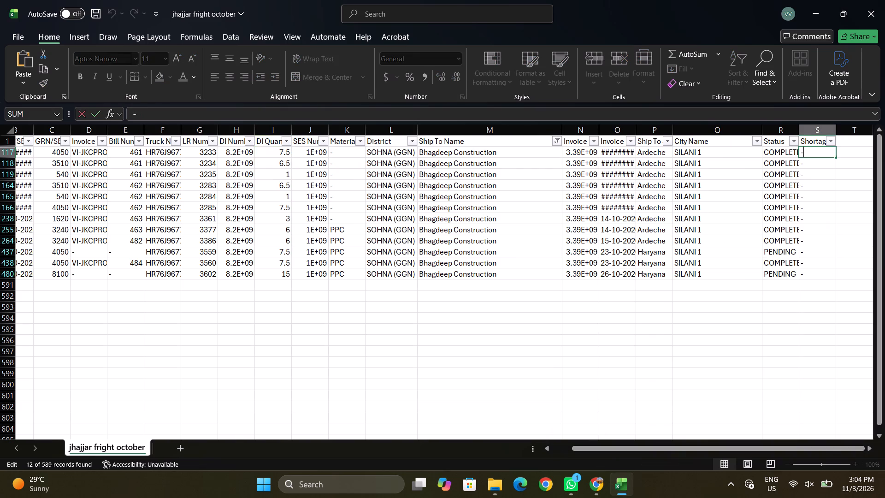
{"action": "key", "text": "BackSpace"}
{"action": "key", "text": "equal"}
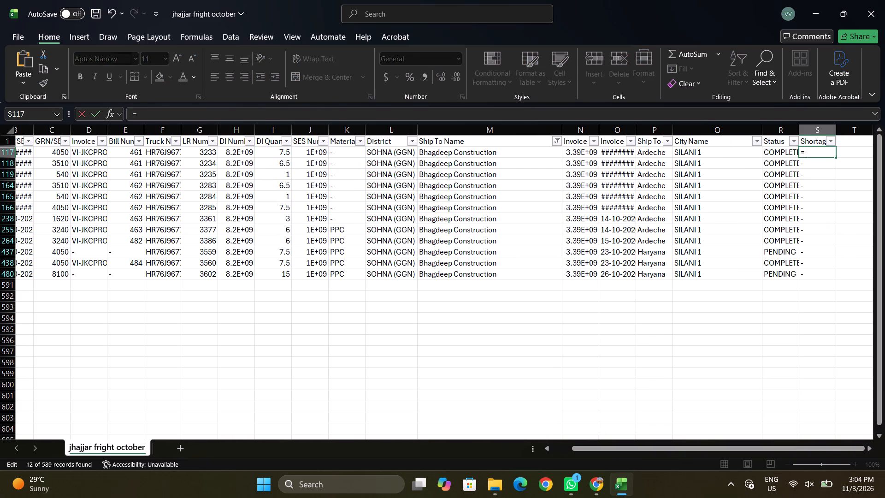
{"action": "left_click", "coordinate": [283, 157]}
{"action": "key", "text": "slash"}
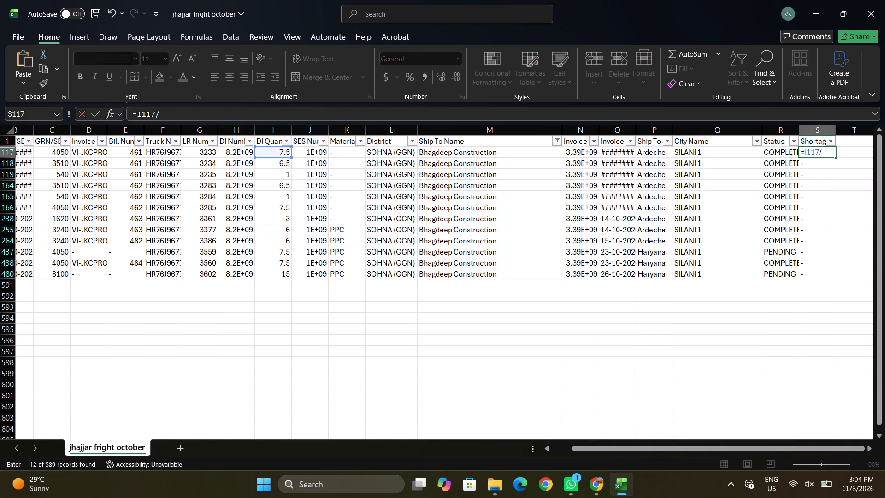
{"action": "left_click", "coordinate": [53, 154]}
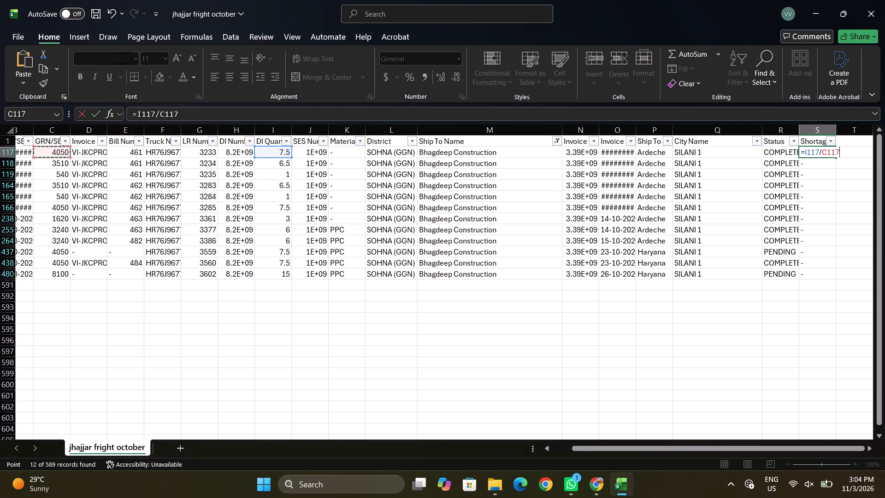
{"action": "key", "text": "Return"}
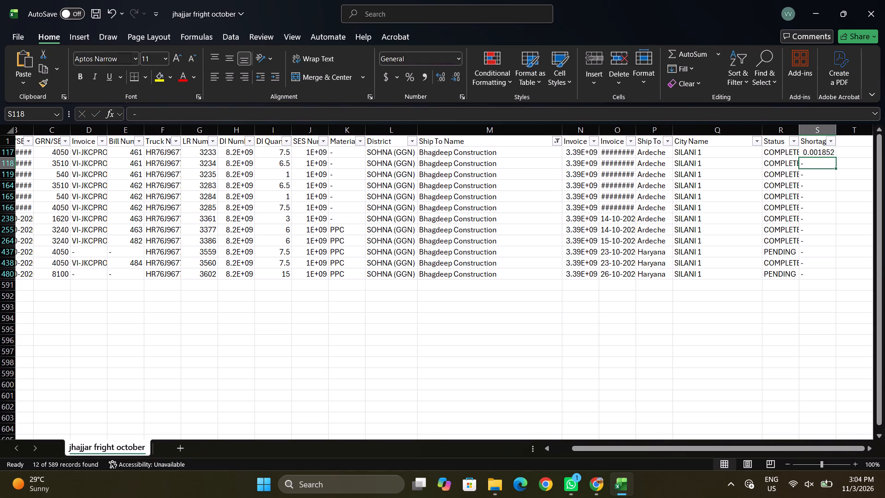
Replace the formula in Shortage cell S117 with =C117/I117 to get the freight rate per unit of DI Quantity.
{"action": "double_click", "coordinate": [817, 153]}
{"action": "left_click", "coordinate": [841, 152]}
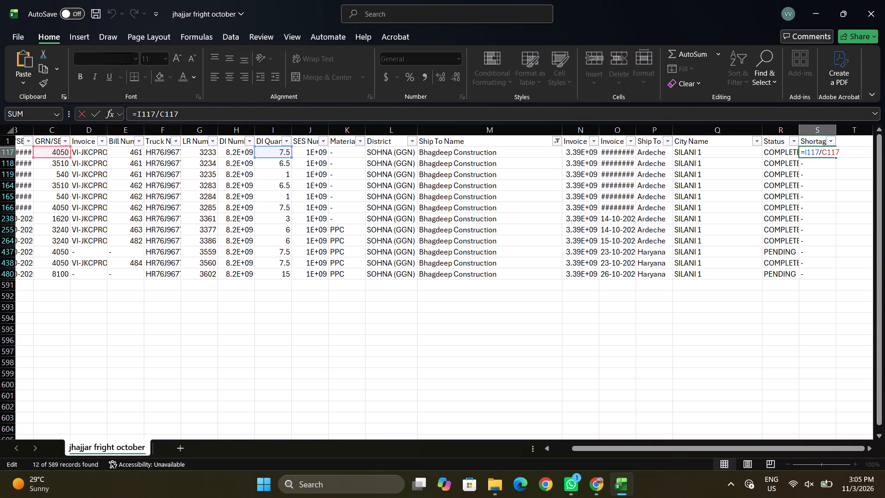
{"action": "key", "text": "BackSpace"}
{"action": "key", "text": "BackSpace"}
{"action": "key", "text": "BackSpace"}
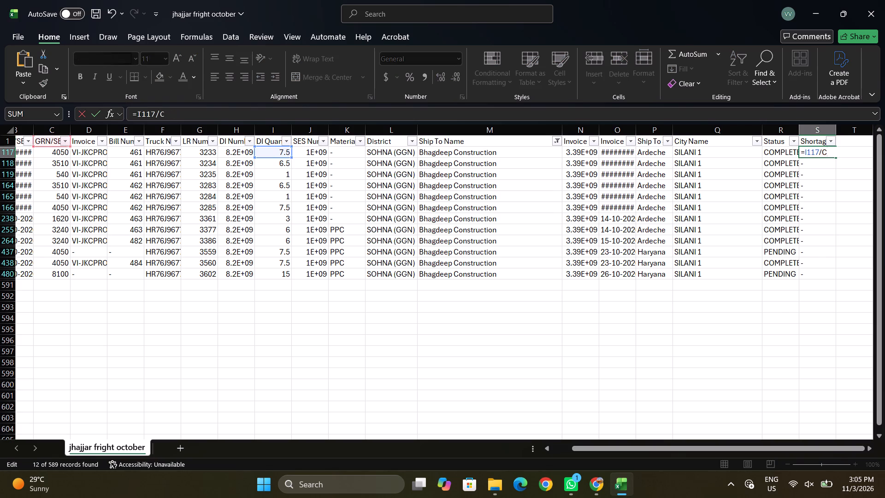
{"action": "key", "text": "BackSpace"}
{"action": "left_click", "coordinate": [59, 154]}
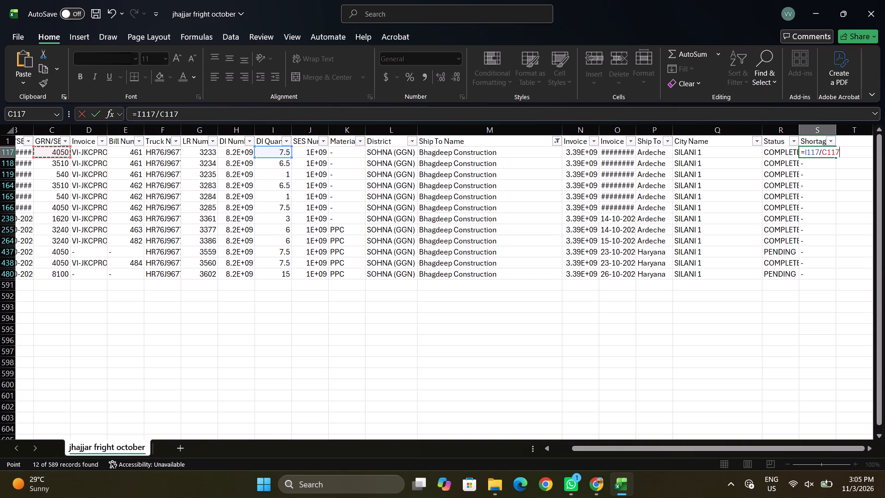
{"action": "key", "text": "BackSpace"}
{"action": "key", "text": "BackSpace"}
{"action": "key", "text": "BackSpace"}
{"action": "key", "text": "BackSpace"}
{"action": "key", "text": "BackSpace"}
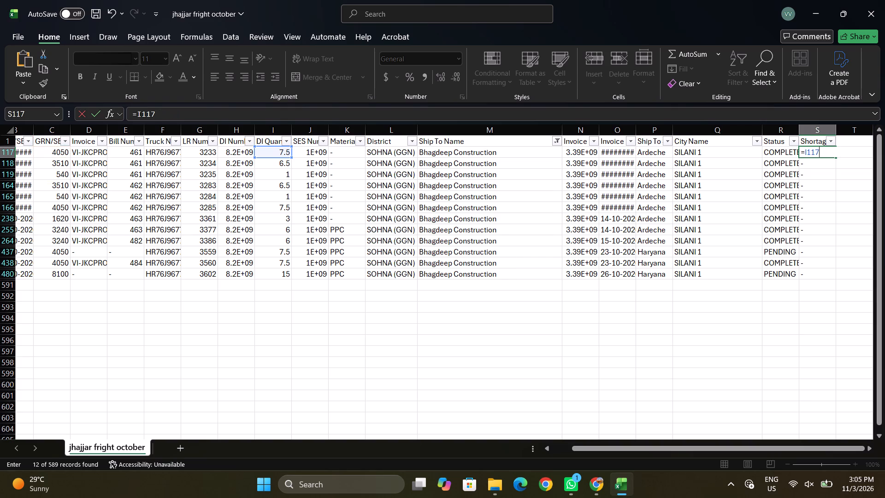
{"action": "key", "text": "BackSpace"}
{"action": "key", "text": "BackSpace"}
{"action": "key", "text": "BackSpace"}
{"action": "key", "text": "BackSpace"}
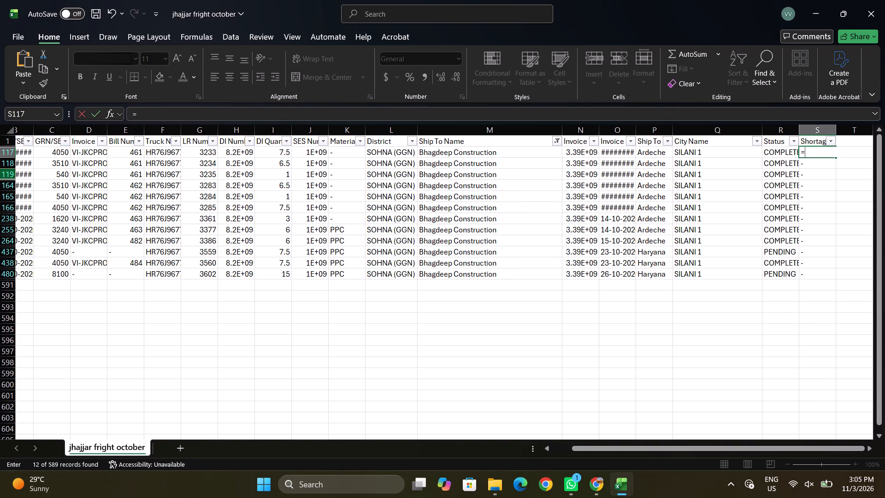
{"action": "left_click", "coordinate": [52, 154]}
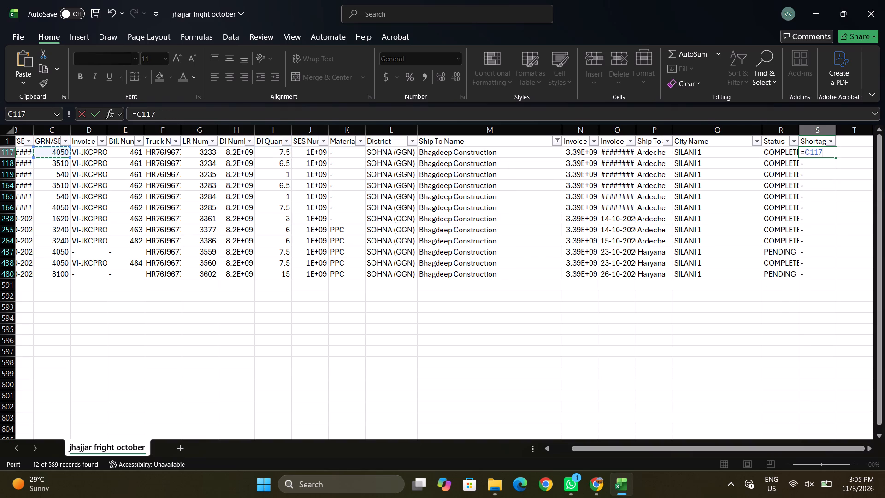
{"action": "key", "text": "slash"}
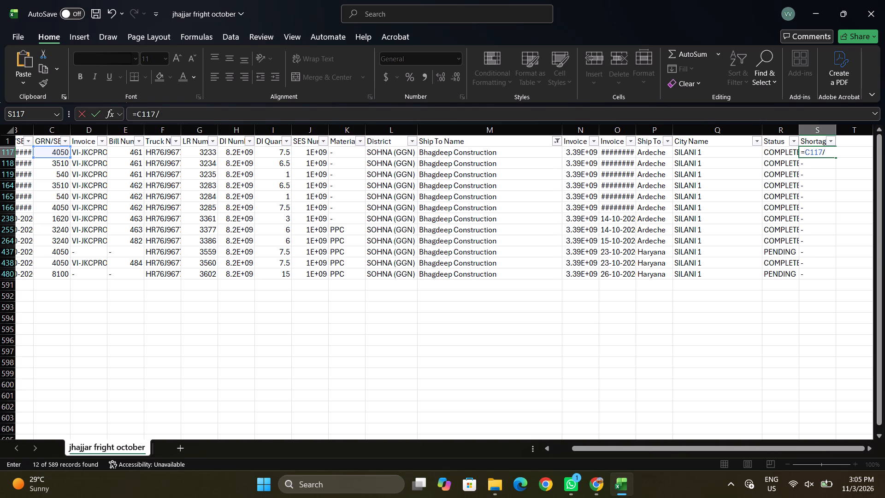
{"action": "left_click", "coordinate": [267, 154]}
{"action": "key", "text": "Return"}
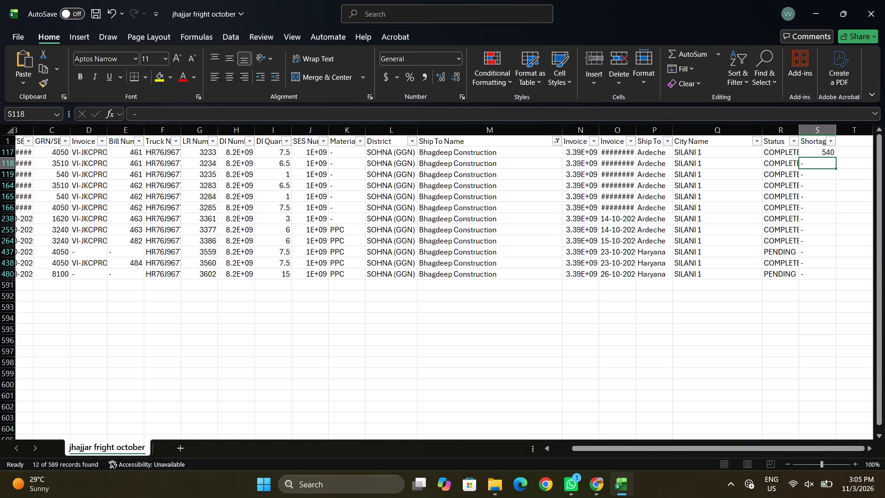
Fill the rate formula from S117 down through all the filtered Bhagdeep Construction rows.
{"action": "left_click", "coordinate": [822, 152]}
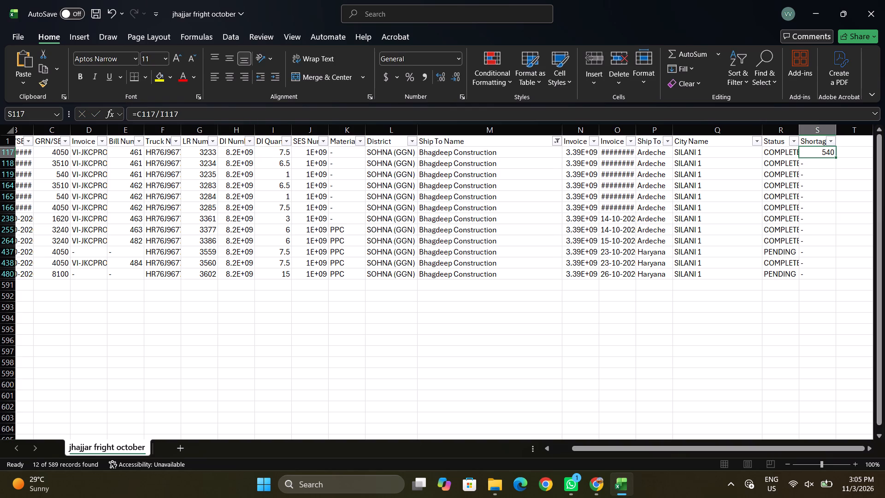
{"action": "double_click", "coordinate": [834, 158]}
{"action": "left_click", "coordinate": [857, 202]}
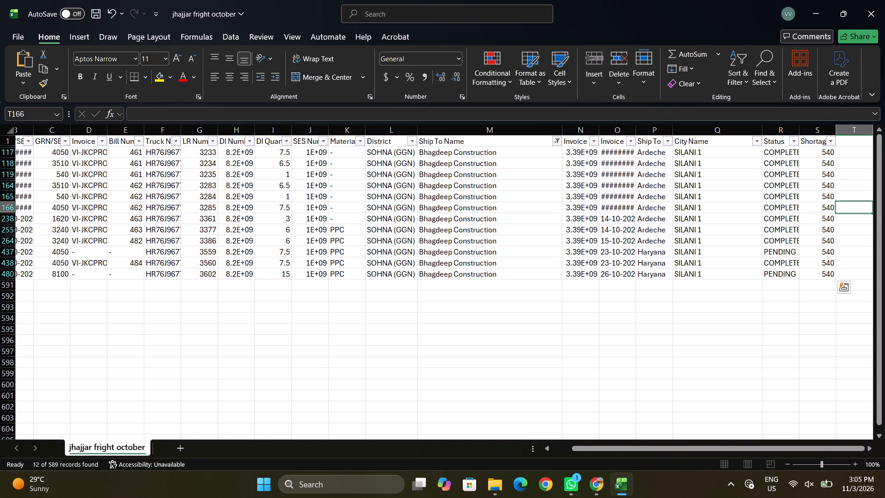
In the dump sheet, set the RATE to 525 for Bhagdeep's October rows, from row 3234 down to row 3603.
{"action": "key", "text": "alt+Tab"}
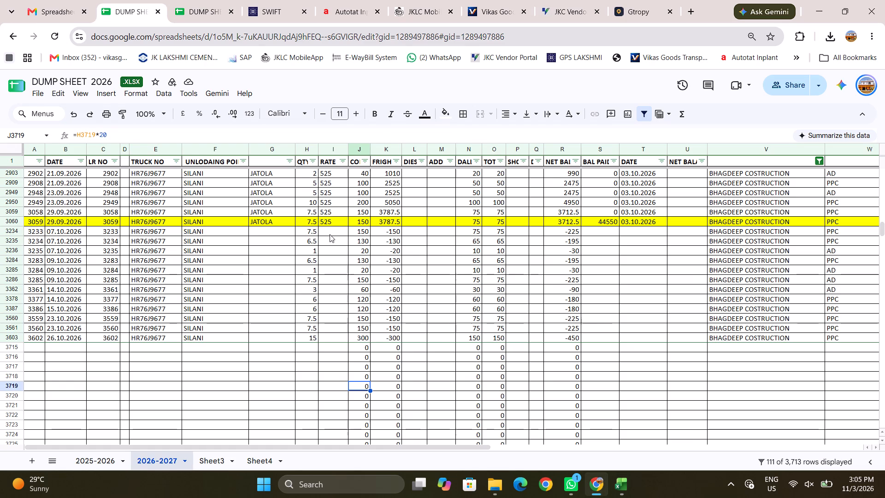
{"action": "left_click", "coordinate": [331, 230]}
{"action": "type", "text": "252"}
{"action": "key", "text": "BackSpace"}
{"action": "key", "text": "BackSpace"}
{"action": "key", "text": "BackSpace"}
{"action": "type", "text": "525"}
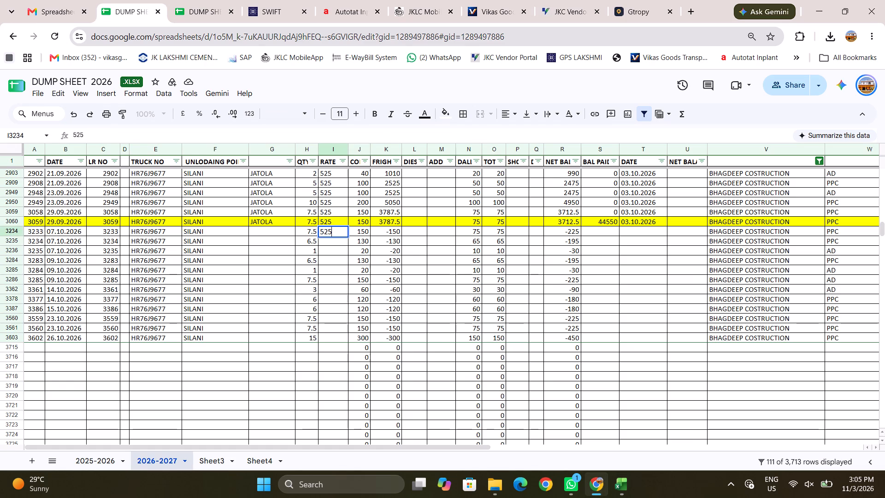
{"action": "left_click", "coordinate": [328, 244]}
{"action": "left_click", "coordinate": [334, 233]}
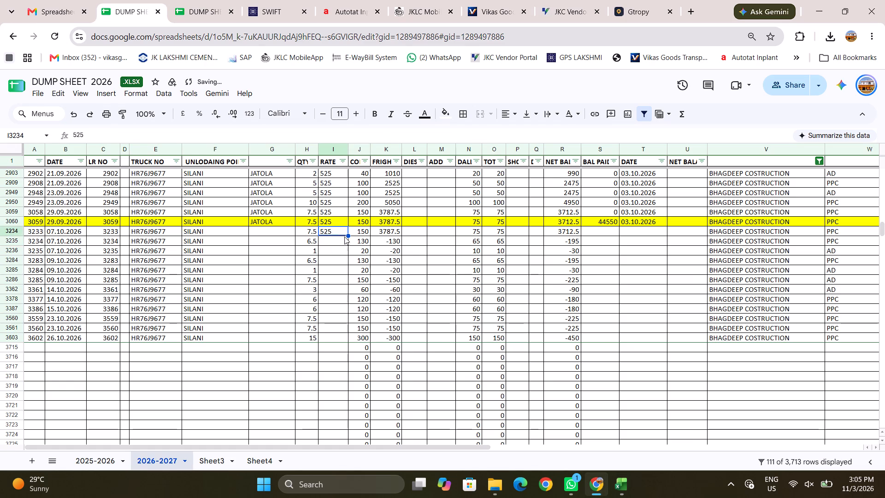
{"action": "double_click", "coordinate": [348, 236]}
{"action": "left_click", "coordinate": [312, 392]}
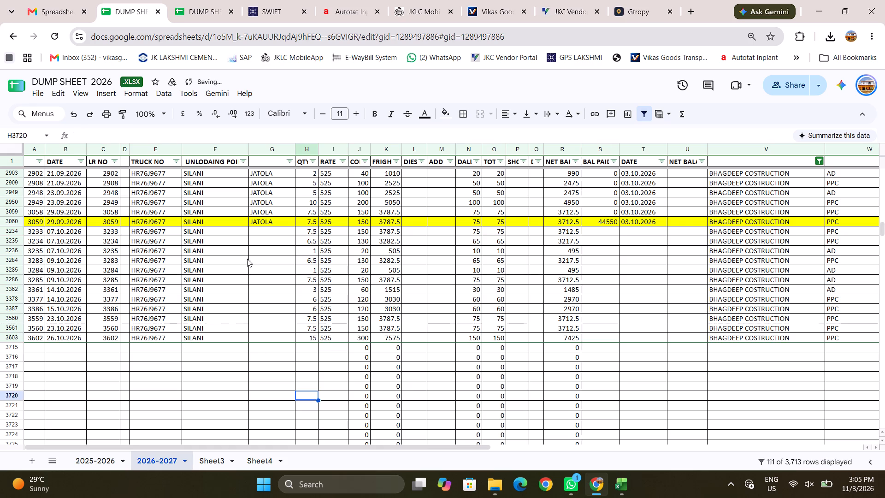
Copy JATOLA from the September rows into column G of Bhagdeep's October rows, 3234 to 3603.
{"action": "left_click", "coordinate": [275, 212]}
{"action": "key", "text": "ctrl+c"}
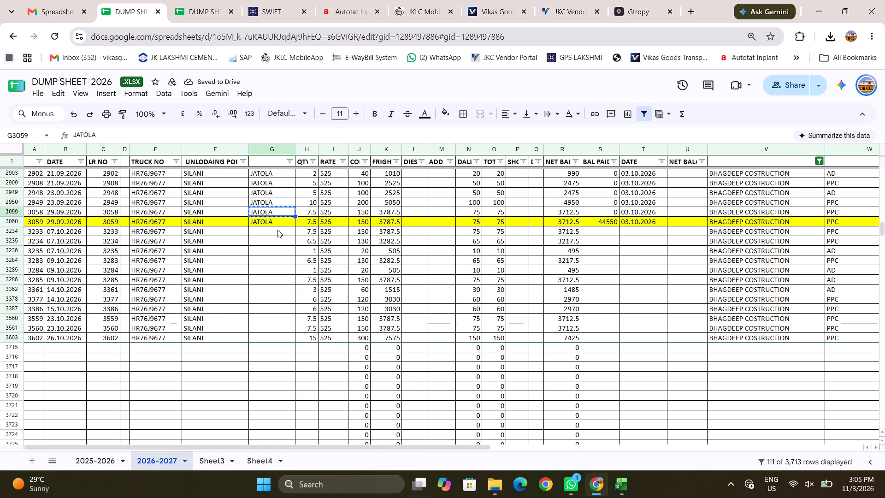
{"action": "left_click_drag", "start_coordinate": [277, 231], "coordinate": [282, 336]}
{"action": "key", "text": "ctrl+v"}
{"action": "left_click", "coordinate": [325, 424]}
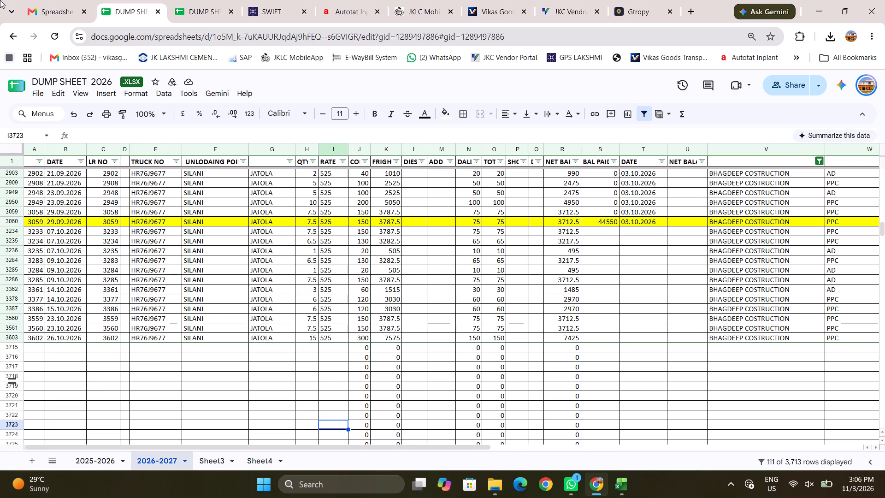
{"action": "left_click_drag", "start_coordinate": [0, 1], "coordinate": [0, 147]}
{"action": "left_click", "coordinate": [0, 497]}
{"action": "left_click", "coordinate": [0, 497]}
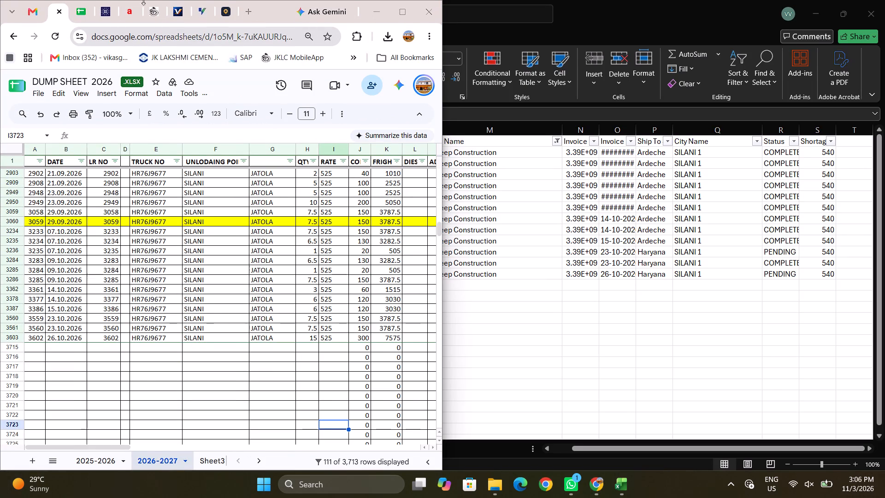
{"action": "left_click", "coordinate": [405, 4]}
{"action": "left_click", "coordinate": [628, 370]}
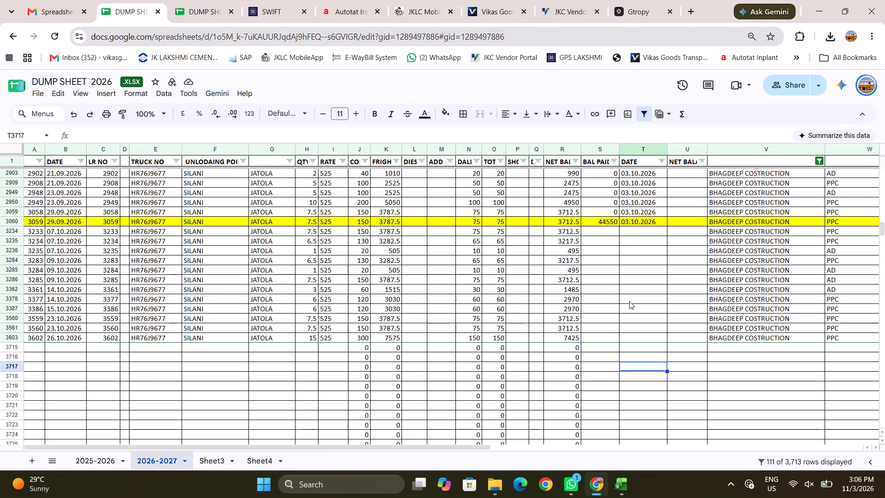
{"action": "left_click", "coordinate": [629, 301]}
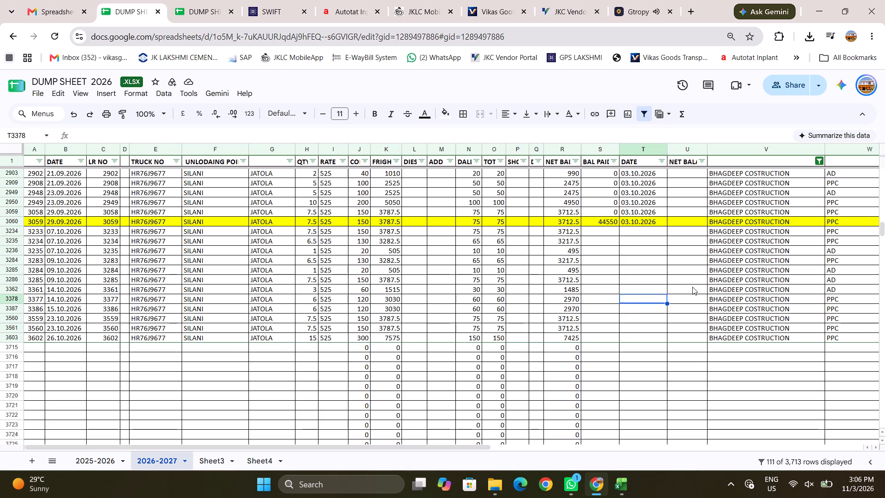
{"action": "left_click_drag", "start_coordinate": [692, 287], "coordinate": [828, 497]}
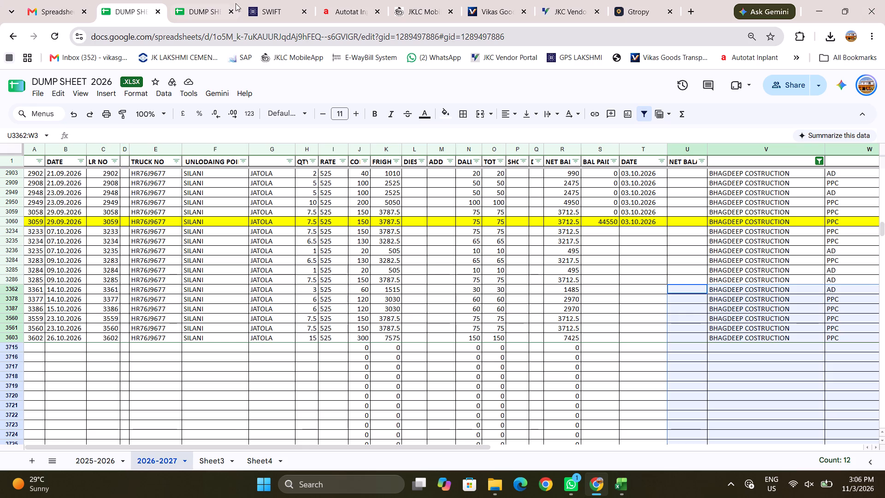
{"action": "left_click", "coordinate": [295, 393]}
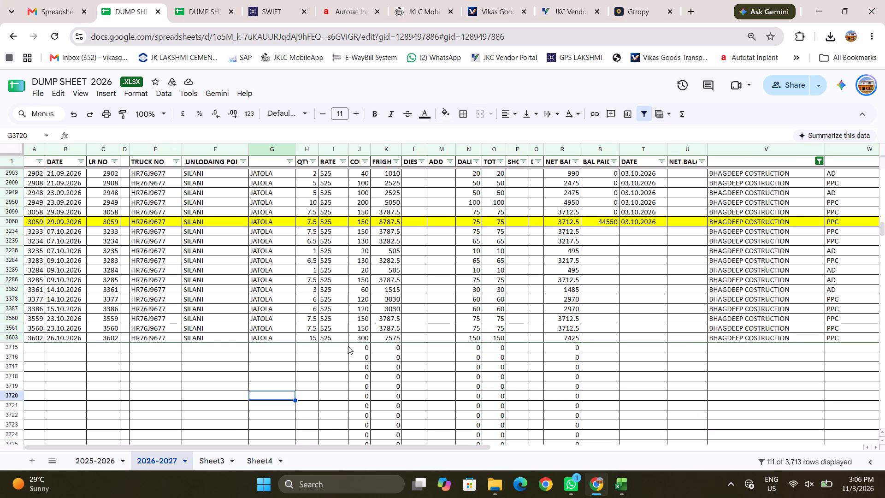
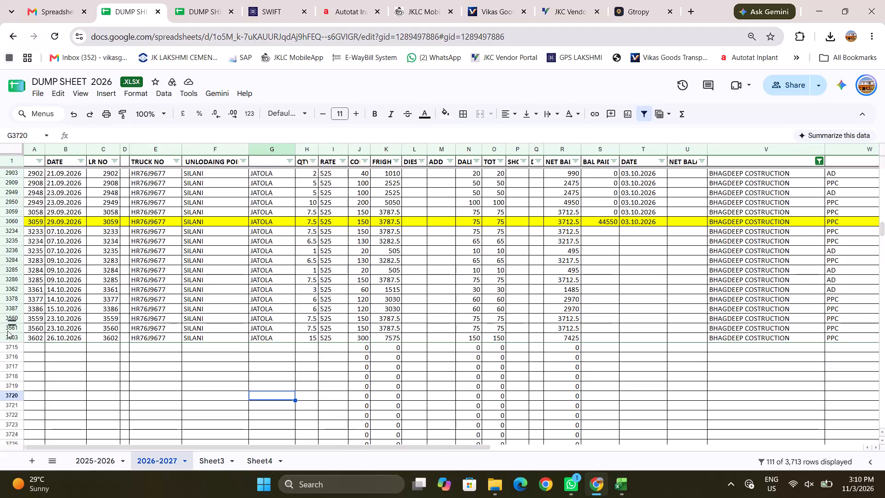
Fill row 3603, Bhagdeep's last October entry dated 26.10.2026, with yellow across the whole row.
{"action": "left_click", "coordinate": [6, 336]}
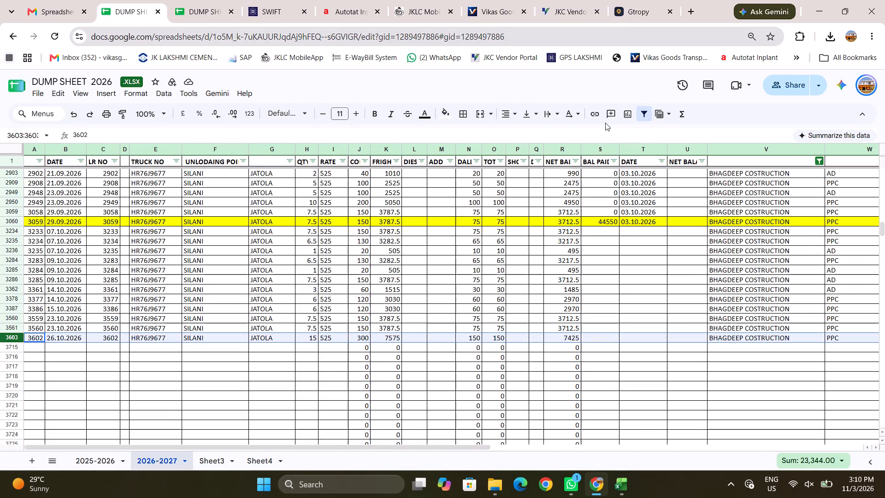
{"action": "left_click", "coordinate": [445, 112]}
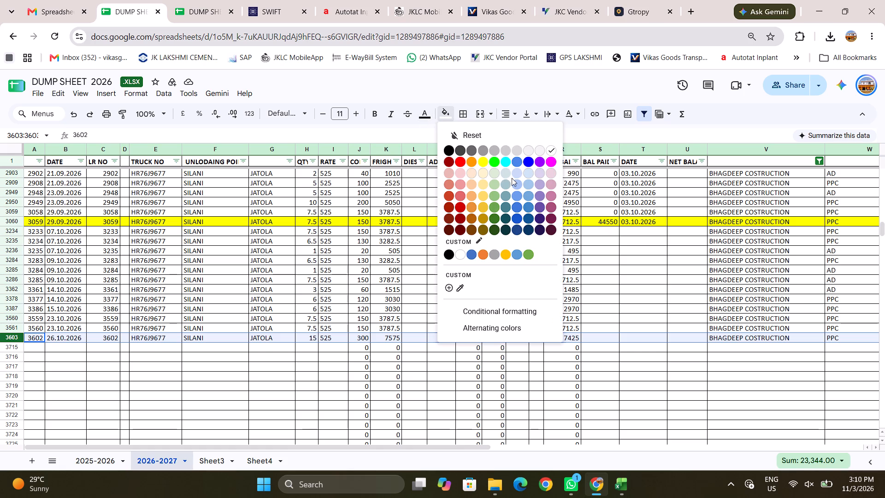
{"action": "left_click", "coordinate": [479, 162]}
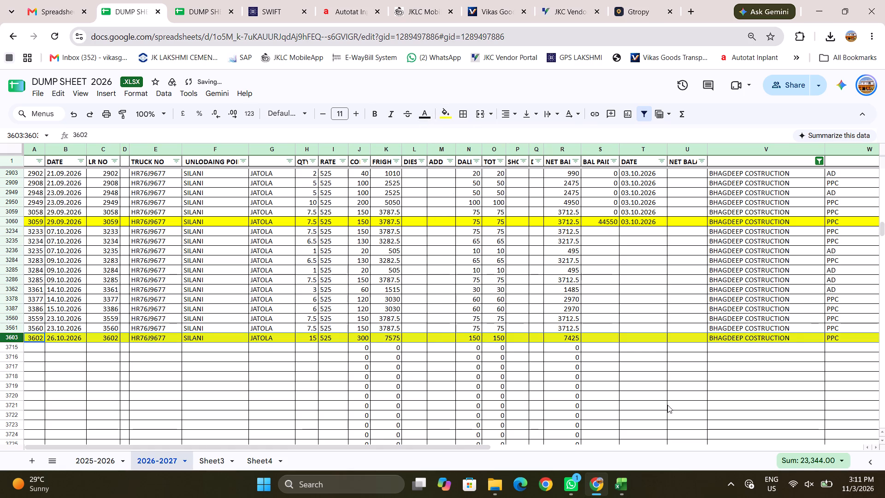
{"action": "left_click", "coordinate": [667, 405]}
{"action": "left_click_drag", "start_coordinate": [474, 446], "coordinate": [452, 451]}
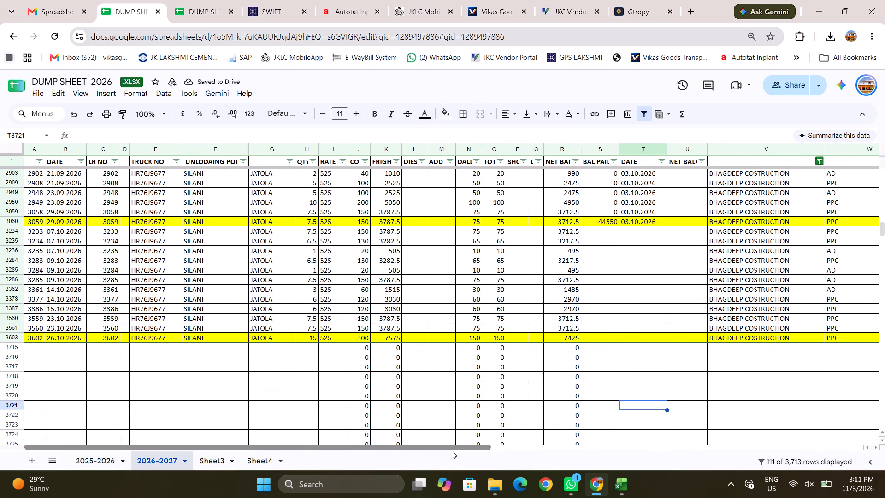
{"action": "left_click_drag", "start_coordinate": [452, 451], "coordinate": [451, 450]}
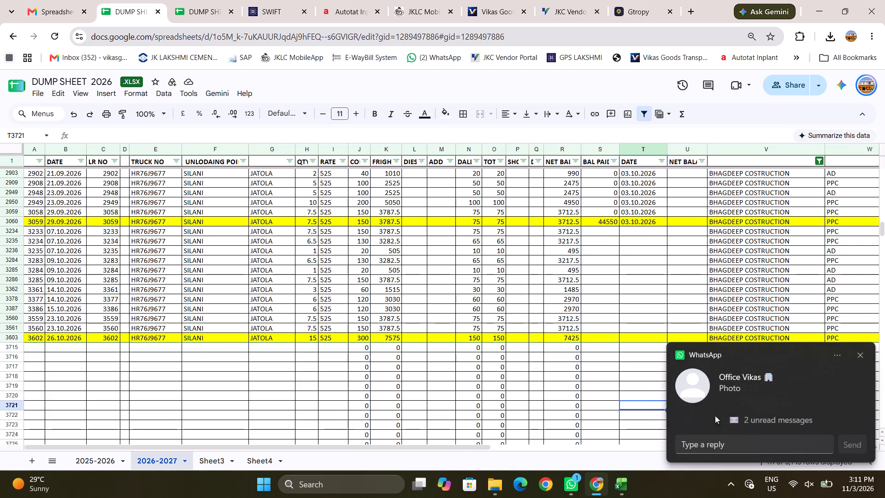
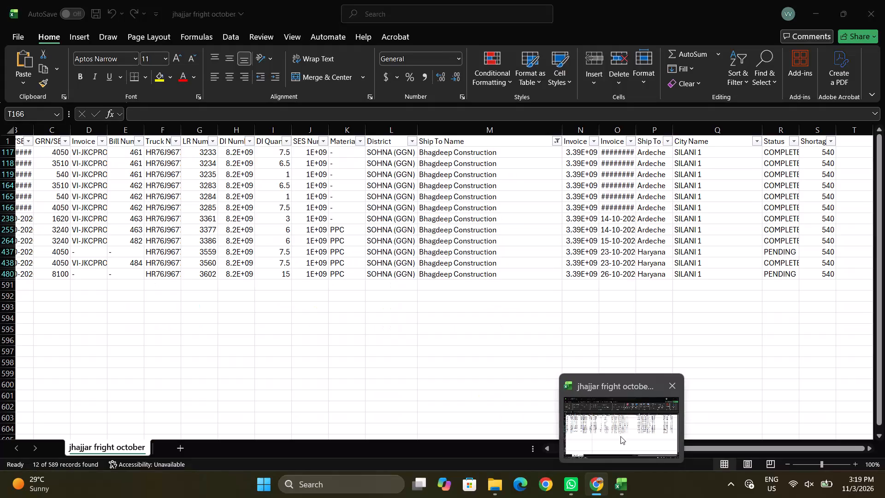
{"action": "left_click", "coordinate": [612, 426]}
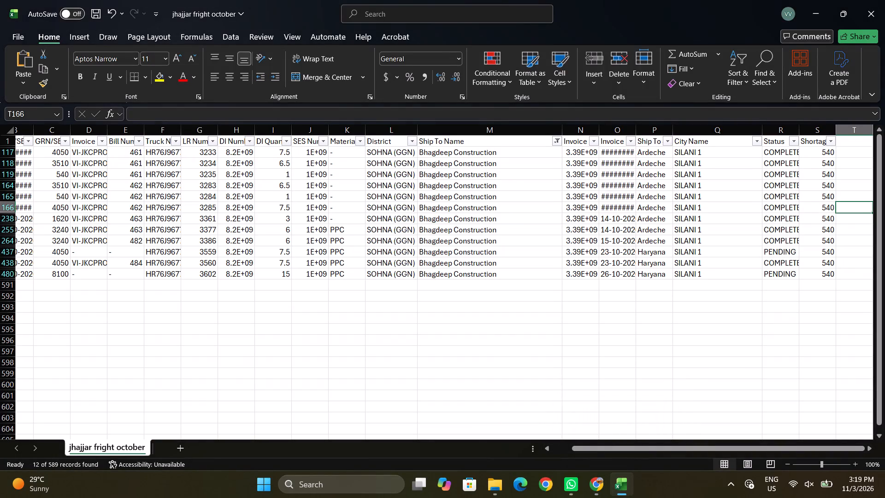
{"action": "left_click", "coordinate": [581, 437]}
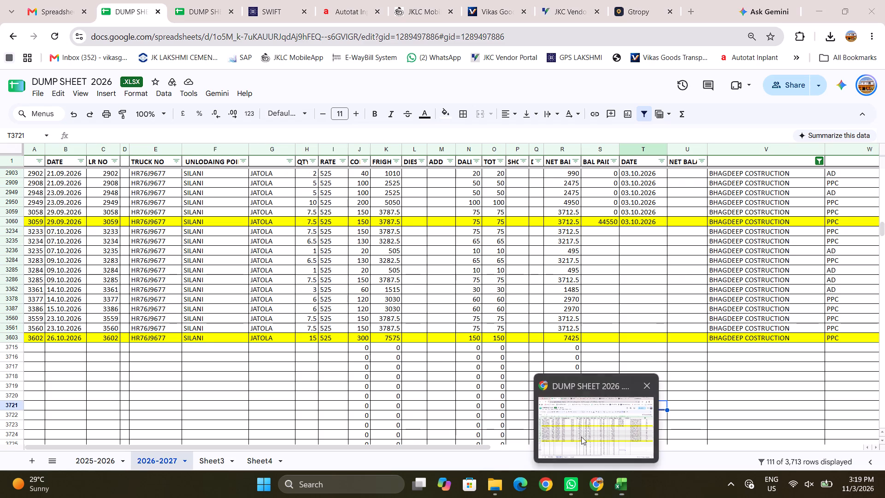
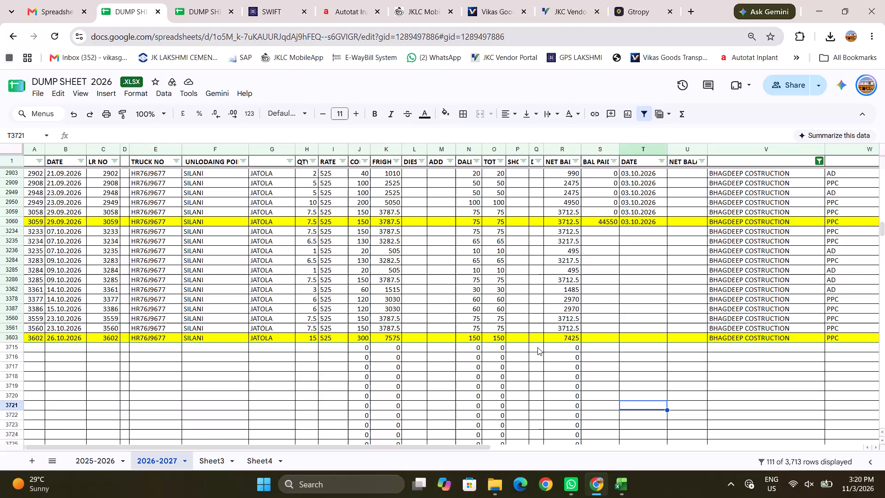
Check the sum of the NET BALANCE values in column R for Bhagdeep's October rows, 3234 to 3603.
{"action": "left_click", "coordinate": [570, 230]}
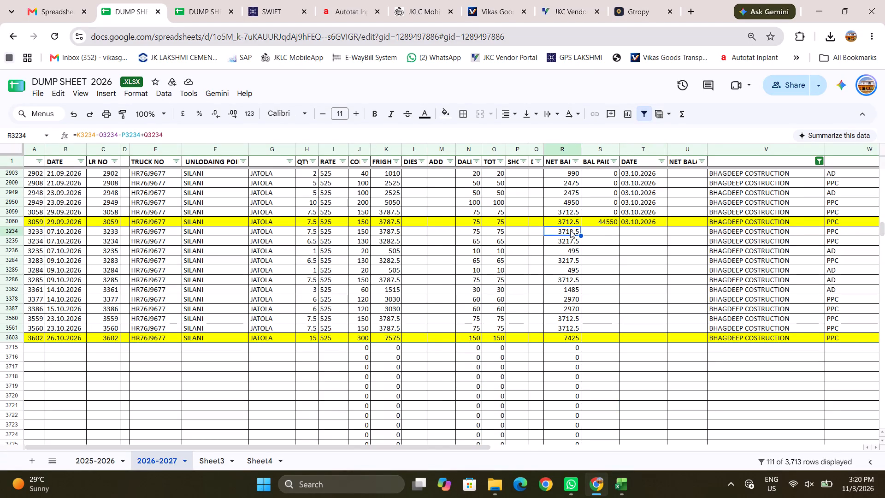
{"action": "key", "text": "shift+Down"}
{"action": "key", "text": "shift+Down"}
{"action": "key", "text": "shift+Down"}
{"action": "key", "text": "shift+Down"}
{"action": "key", "text": "shift+Down"}
{"action": "key", "text": "shift+Down"}
{"action": "key", "text": "shift+Down"}
{"action": "key", "text": "shift+Down"}
{"action": "key", "text": "shift+Down"}
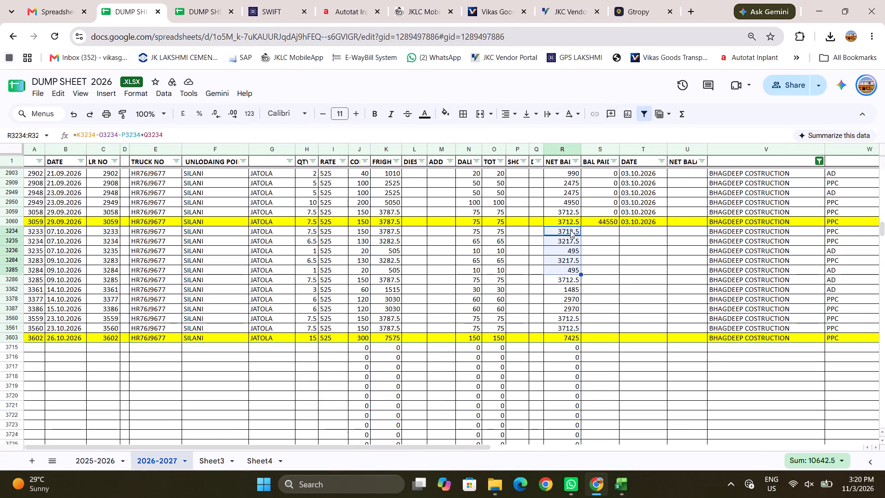
{"action": "key", "text": "shift+Down"}
{"action": "key", "text": "shift+Down"}
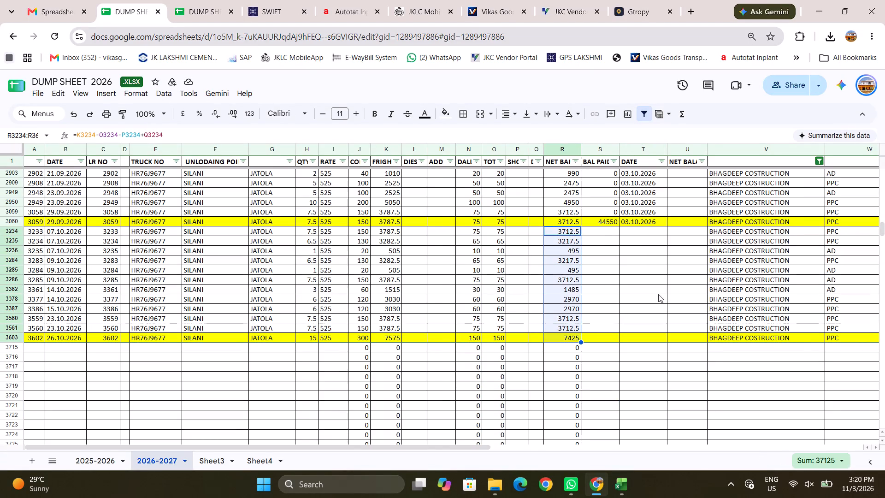
Select the balance-paid cell S3603 in Bhagdeep's yellow last October row.
{"action": "left_click", "coordinate": [602, 339]}
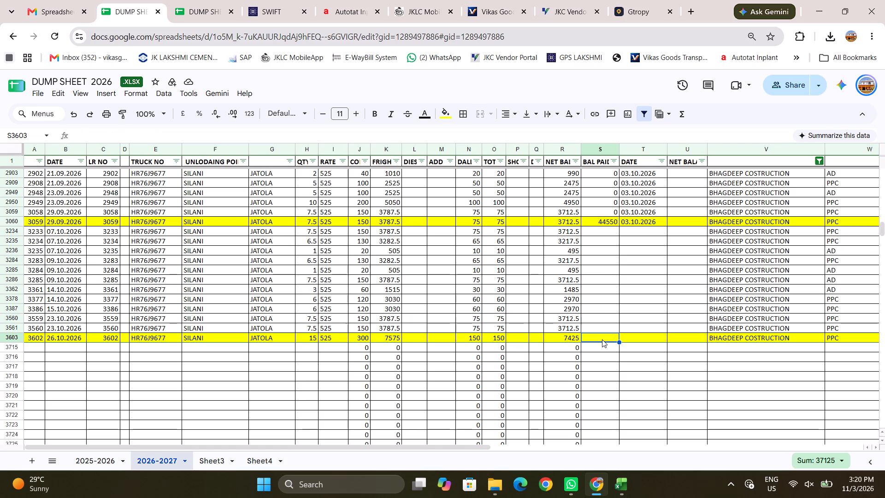
Enter 37125 as the BAL PAID amount in Bhagdeep's last October row, 3603.
{"action": "type", "text": "37125"}
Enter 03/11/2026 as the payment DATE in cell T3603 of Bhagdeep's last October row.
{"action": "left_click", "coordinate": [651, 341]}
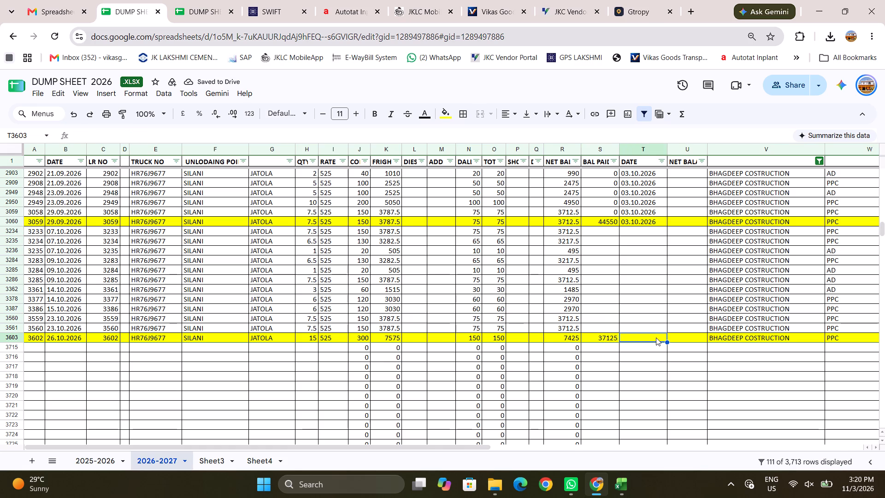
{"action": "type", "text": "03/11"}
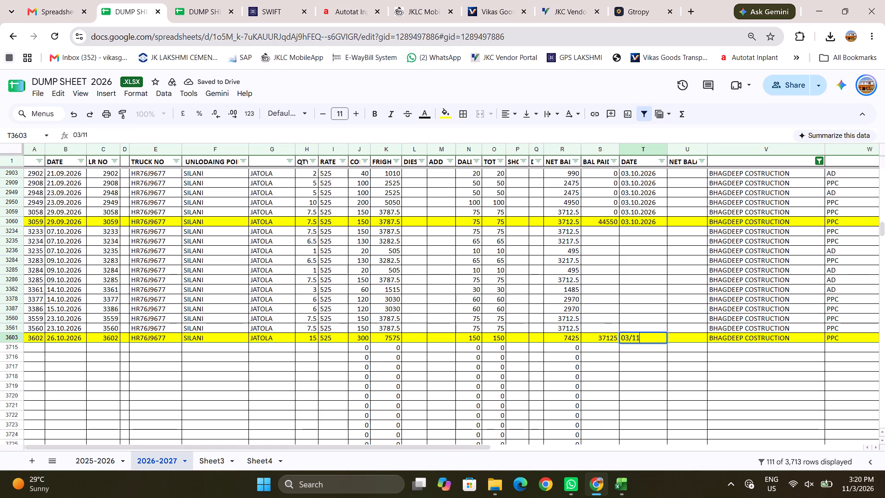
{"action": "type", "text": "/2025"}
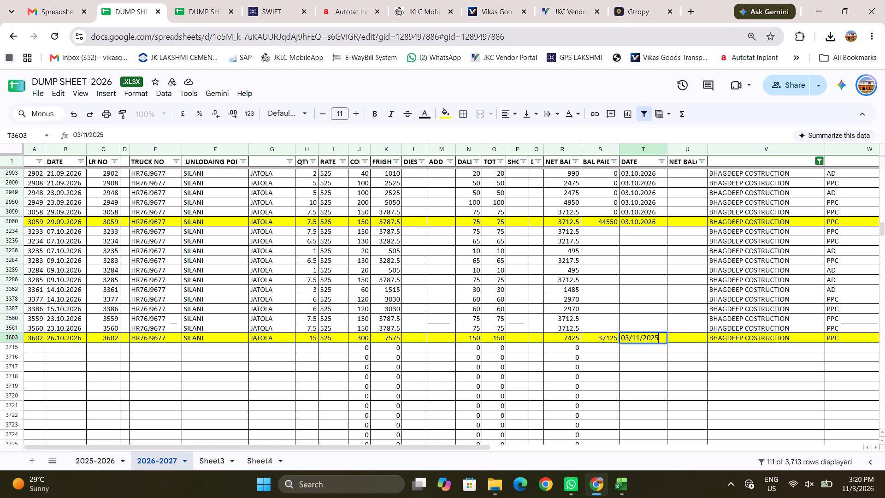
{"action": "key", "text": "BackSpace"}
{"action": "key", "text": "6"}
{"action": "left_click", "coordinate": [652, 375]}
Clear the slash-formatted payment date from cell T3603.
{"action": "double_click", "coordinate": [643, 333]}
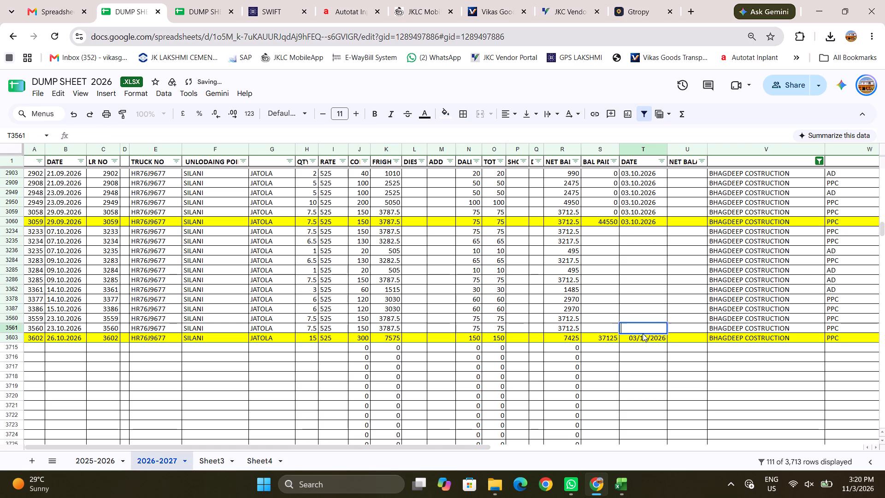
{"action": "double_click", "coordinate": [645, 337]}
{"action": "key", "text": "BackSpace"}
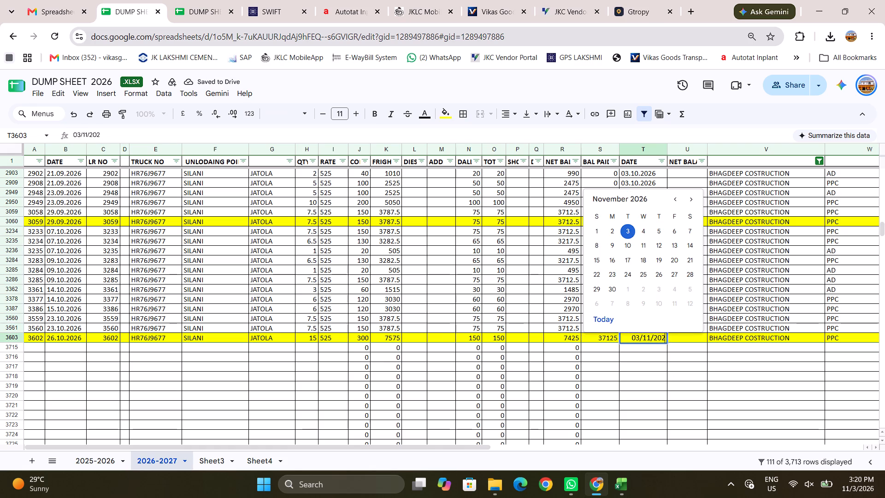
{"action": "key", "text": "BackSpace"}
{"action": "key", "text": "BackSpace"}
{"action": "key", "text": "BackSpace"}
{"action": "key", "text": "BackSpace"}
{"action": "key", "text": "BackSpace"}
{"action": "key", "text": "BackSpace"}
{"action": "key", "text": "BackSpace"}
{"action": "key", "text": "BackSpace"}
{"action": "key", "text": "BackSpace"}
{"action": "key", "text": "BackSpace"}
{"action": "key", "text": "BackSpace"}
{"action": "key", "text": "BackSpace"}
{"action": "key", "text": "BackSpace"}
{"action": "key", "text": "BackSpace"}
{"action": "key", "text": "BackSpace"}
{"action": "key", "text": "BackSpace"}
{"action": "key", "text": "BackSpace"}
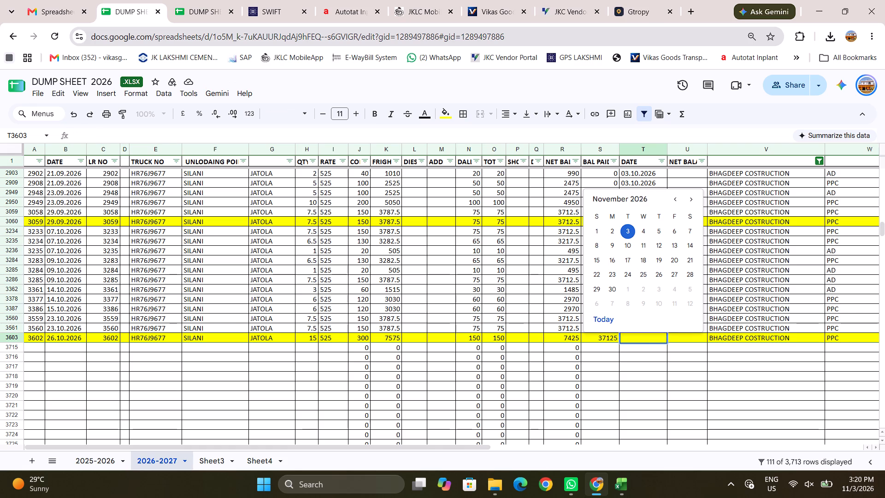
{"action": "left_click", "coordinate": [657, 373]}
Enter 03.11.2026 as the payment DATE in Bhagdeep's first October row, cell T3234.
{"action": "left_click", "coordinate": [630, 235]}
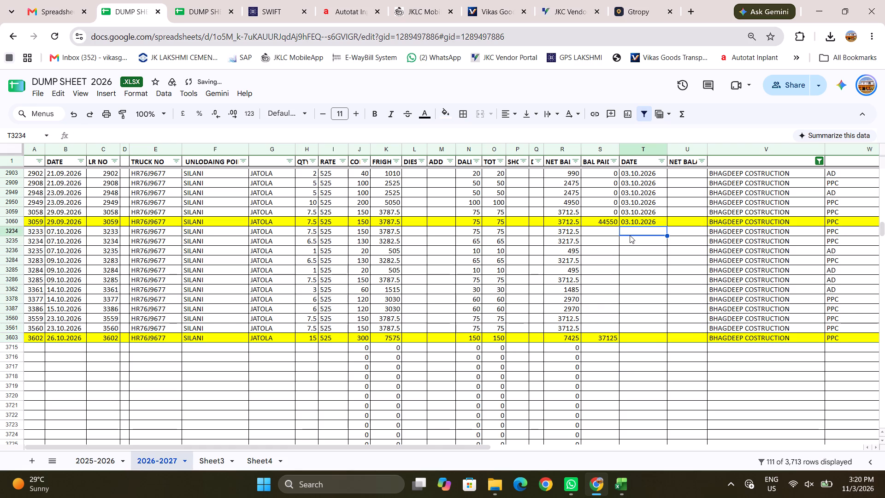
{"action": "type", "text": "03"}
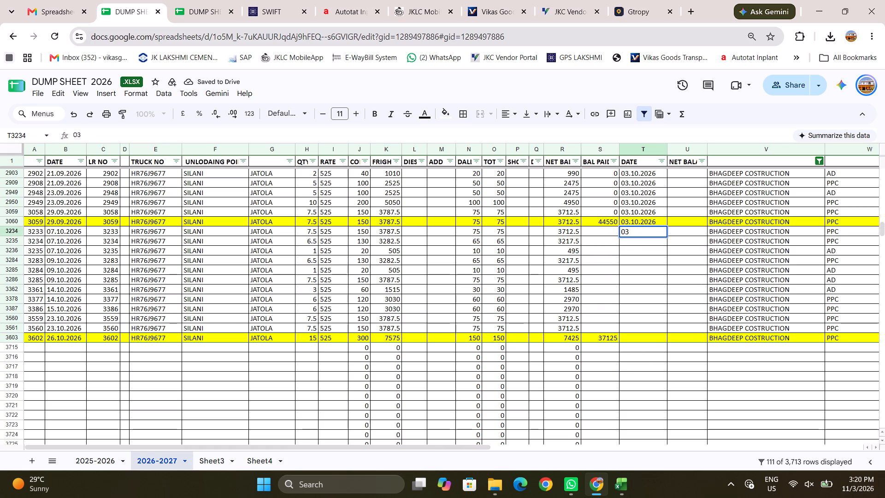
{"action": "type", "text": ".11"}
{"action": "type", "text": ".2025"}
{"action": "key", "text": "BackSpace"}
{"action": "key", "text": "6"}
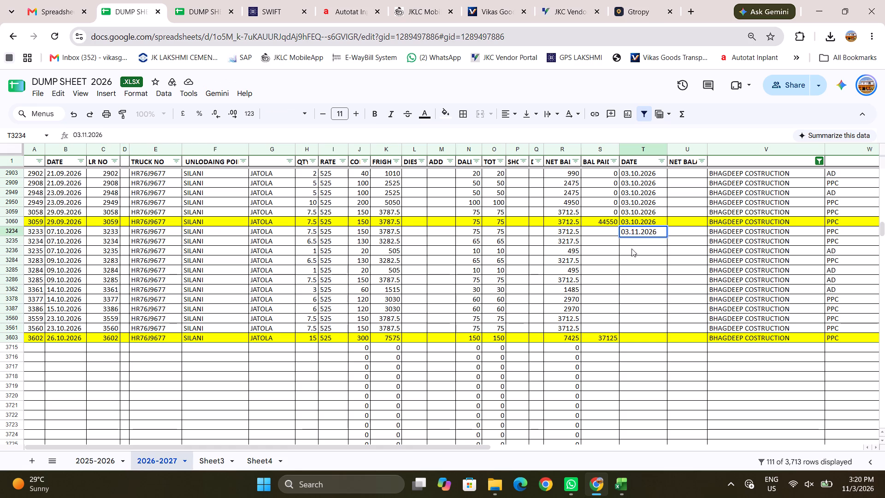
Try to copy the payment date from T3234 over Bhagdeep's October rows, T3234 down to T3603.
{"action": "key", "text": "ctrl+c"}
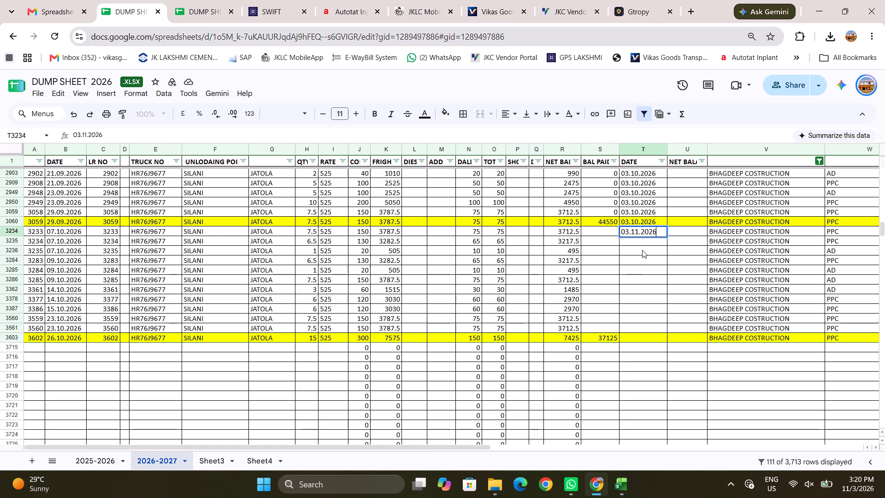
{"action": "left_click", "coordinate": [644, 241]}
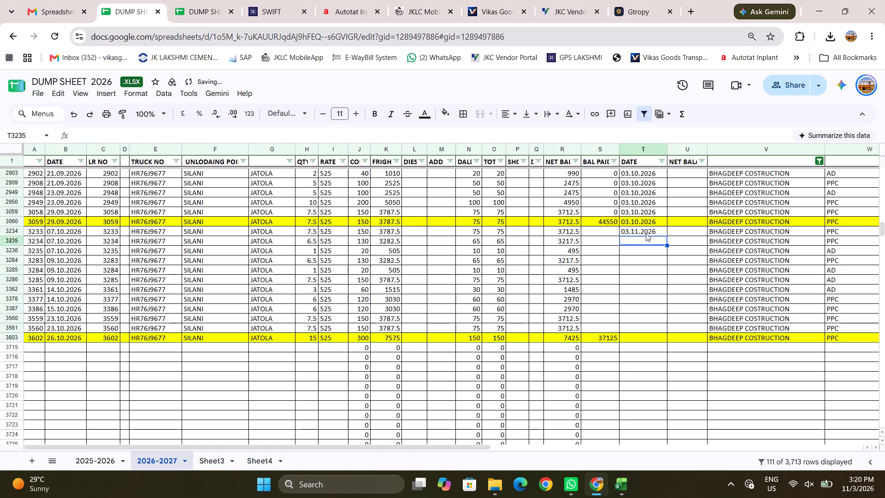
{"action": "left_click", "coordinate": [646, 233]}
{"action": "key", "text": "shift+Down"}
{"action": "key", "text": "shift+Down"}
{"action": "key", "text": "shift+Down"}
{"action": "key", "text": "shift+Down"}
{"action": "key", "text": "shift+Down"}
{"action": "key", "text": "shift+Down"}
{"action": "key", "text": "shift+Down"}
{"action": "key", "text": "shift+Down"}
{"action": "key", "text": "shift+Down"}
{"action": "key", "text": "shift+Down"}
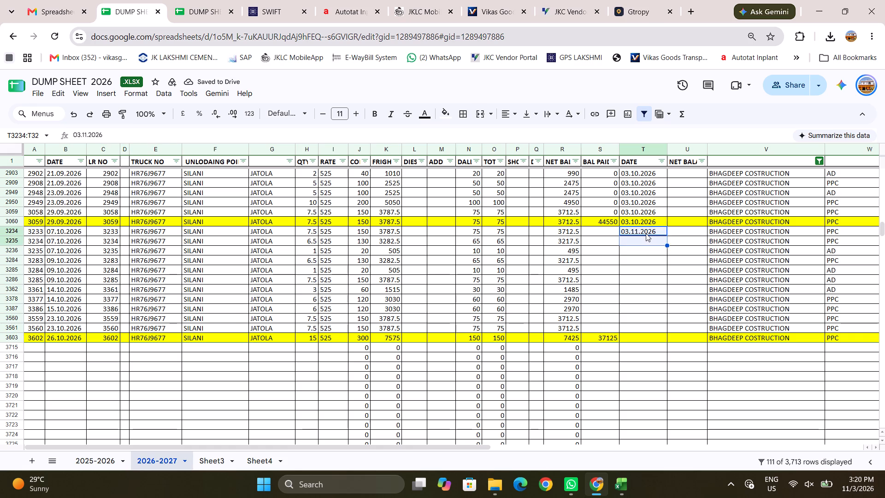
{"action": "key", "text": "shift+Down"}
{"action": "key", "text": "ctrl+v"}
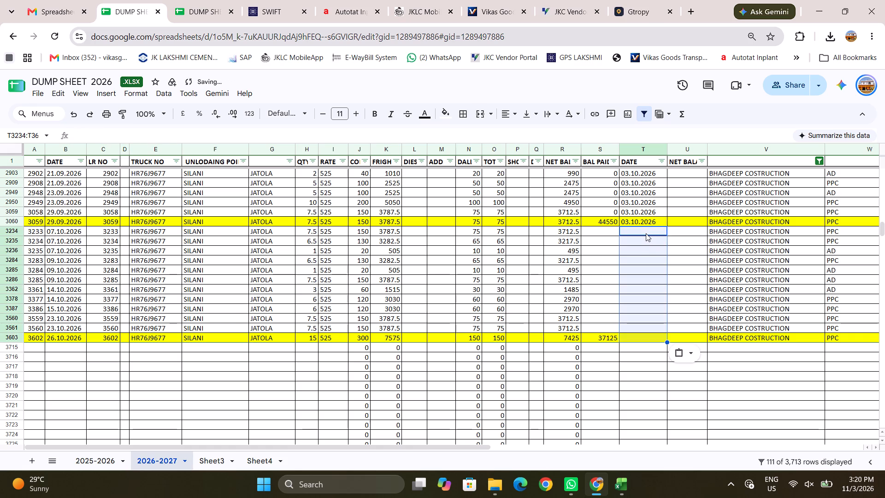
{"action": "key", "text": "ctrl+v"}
Enter 03.11.2026 as the payment DATE in cell T3234.
{"action": "left_click", "coordinate": [640, 233]}
{"action": "type", "text": "03."}
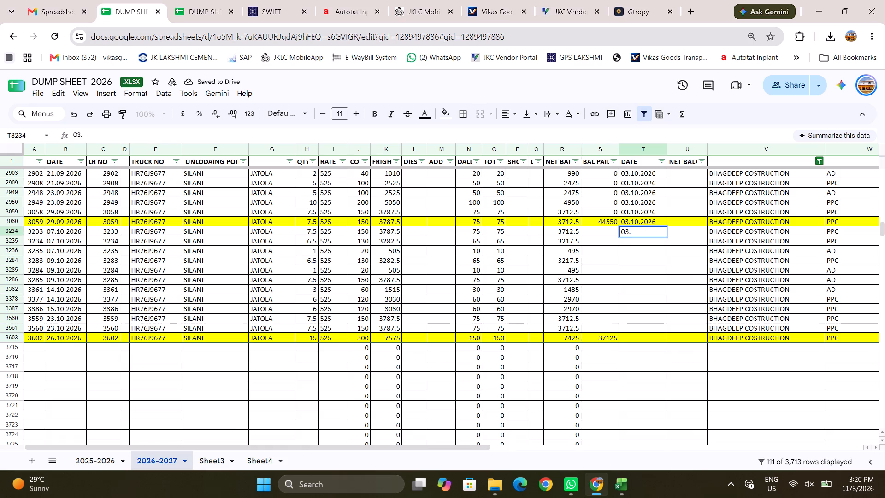
{"action": "type", "text": "11"}
{"action": "type", "text": ".2026"}
{"action": "left_click", "coordinate": [645, 243]}
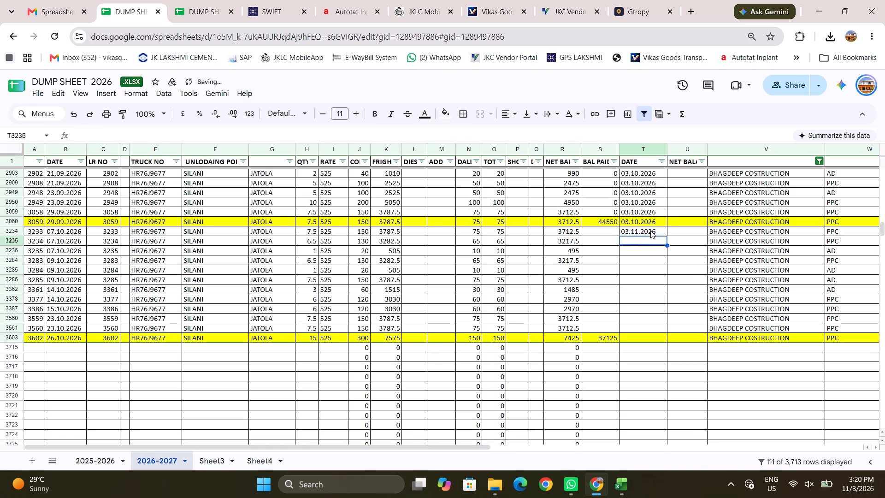
Copy the payment date 03.11.2026 from T3234 into the rest of Bhagdeep's October rows, 3235 to 3603.
{"action": "left_click", "coordinate": [650, 231]}
{"action": "key", "text": "ctrl+c"}
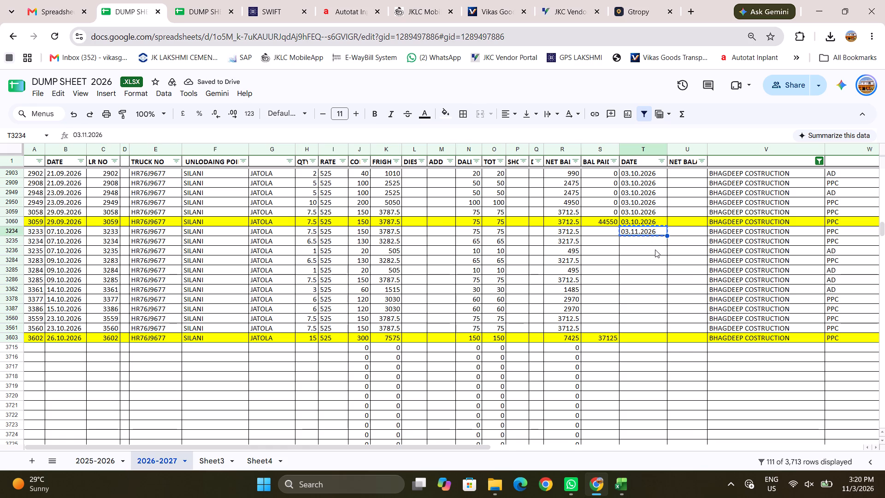
{"action": "left_click", "coordinate": [657, 243]}
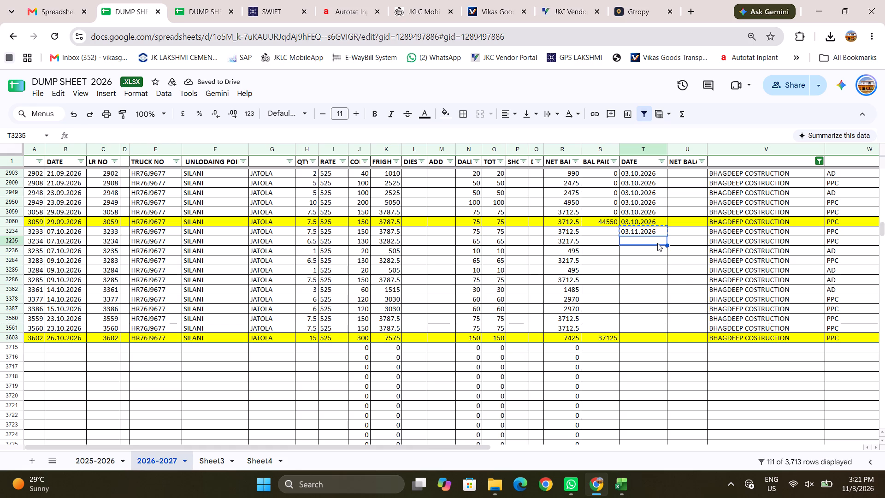
{"action": "key", "text": "shift+Down"}
{"action": "key", "text": "shift+Down"}
{"action": "key", "text": "shift+Down"}
{"action": "key", "text": "shift+Down"}
{"action": "key", "text": "shift+Down"}
{"action": "key", "text": "shift+Down"}
{"action": "key", "text": "shift+Down"}
{"action": "key", "text": "shift+Down"}
{"action": "key", "text": "shift+Down"}
{"action": "key", "text": "shift+Down"}
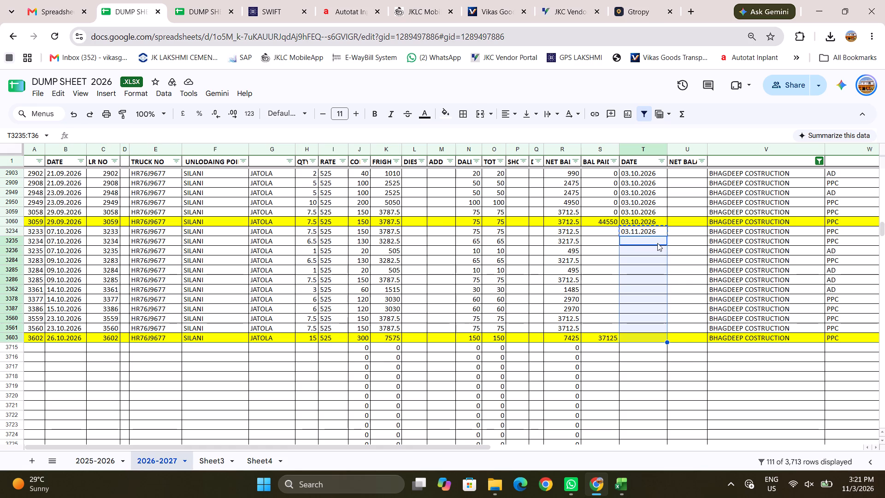
{"action": "key", "text": "ctrl+v"}
Enter 0 as BAL PAID in each of Bhagdeep's October rows from 3234 down to 3561.
{"action": "left_click", "coordinate": [602, 267]}
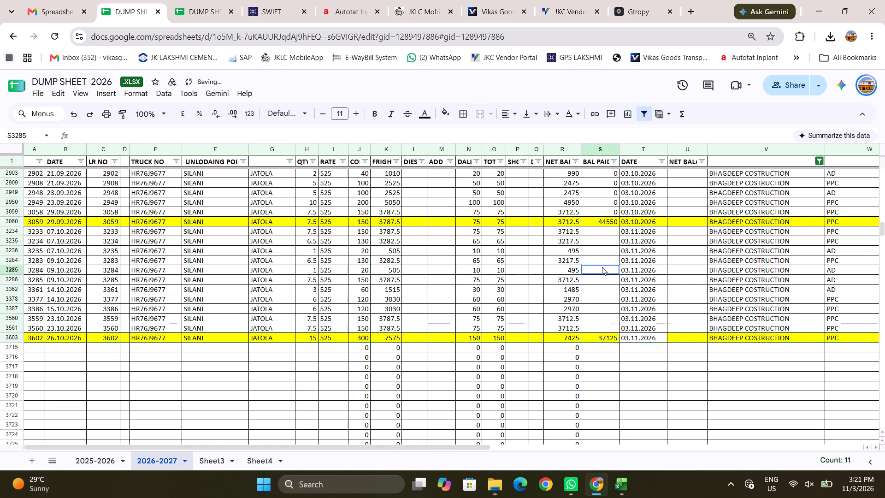
{"action": "left_click", "coordinate": [600, 232]}
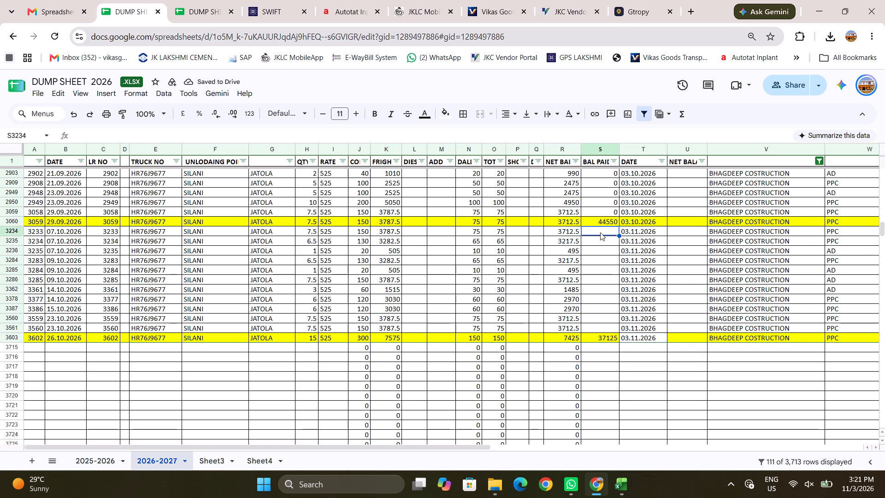
{"action": "key", "text": "0"}
{"action": "key", "text": "Down"}
{"action": "key", "text": "0"}
{"action": "key", "text": "Down"}
{"action": "key", "text": "0"}
{"action": "key", "text": "Down"}
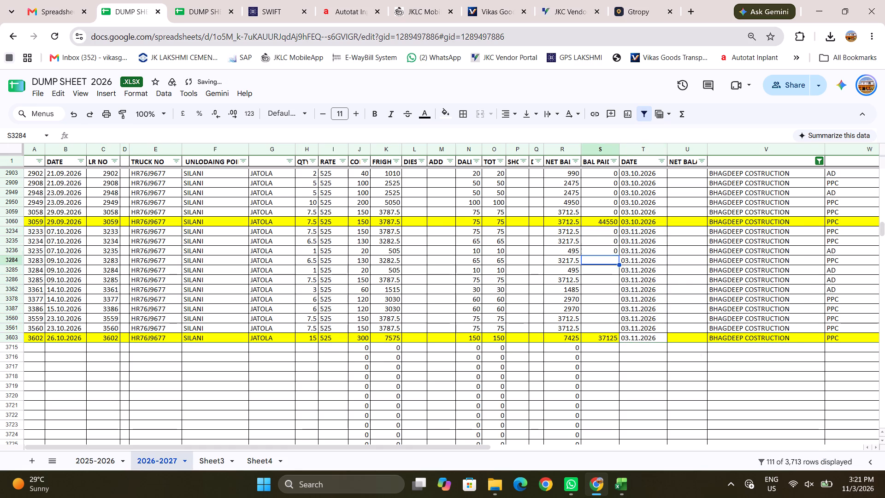
{"action": "key", "text": "0"}
{"action": "key", "text": "Down"}
{"action": "key", "text": "0"}
{"action": "key", "text": "Down"}
{"action": "key", "text": "Down"}
{"action": "key", "text": "0"}
{"action": "key", "text": "Up"}
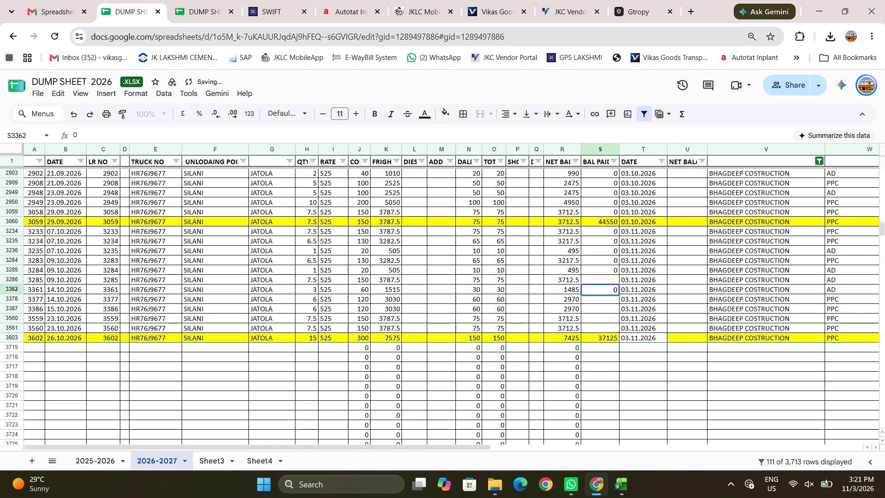
{"action": "key", "text": "0"}
{"action": "key", "text": "Down"}
{"action": "key", "text": "Down"}
{"action": "key", "text": "0"}
{"action": "key", "text": "Down"}
{"action": "key", "text": "0"}
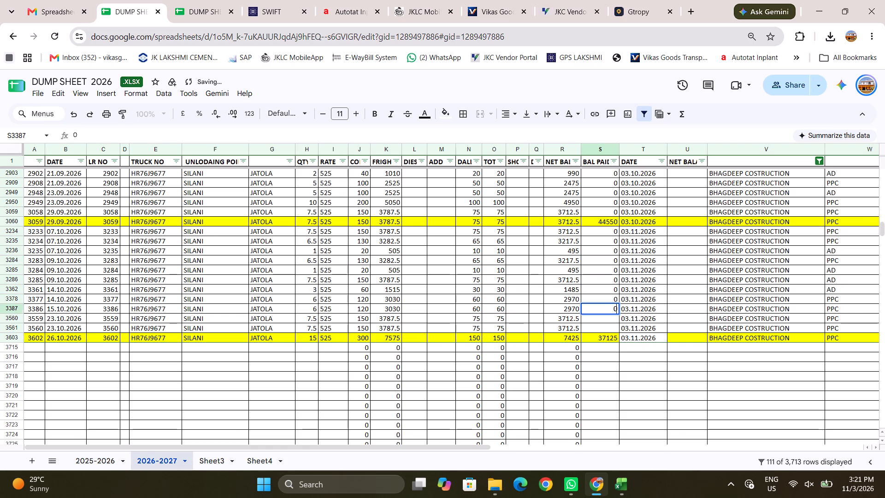
{"action": "key", "text": "Down"}
{"action": "key", "text": "0"}
{"action": "key", "text": "Down"}
{"action": "key", "text": "0"}
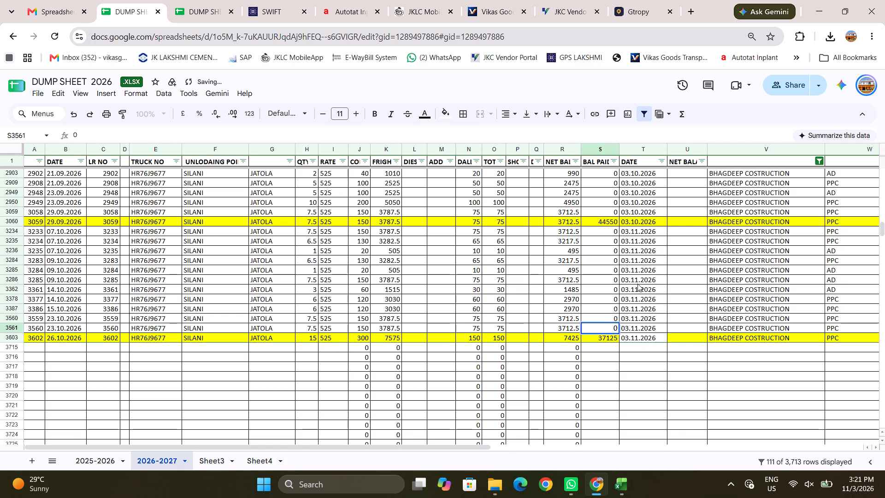
{"action": "left_click", "coordinate": [657, 308]}
Fill the payment date cell T3603 with yellow to match the rest of its highlighted row.
{"action": "left_click", "coordinate": [655, 342]}
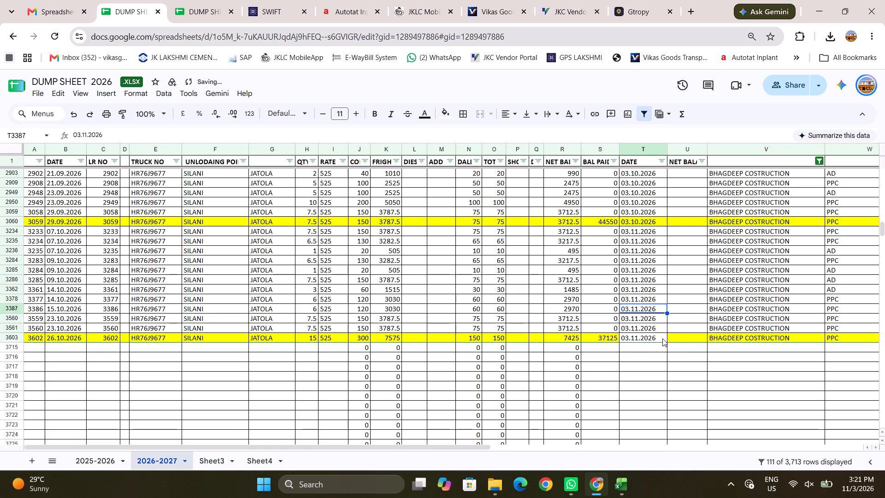
{"action": "left_click", "coordinate": [662, 338]}
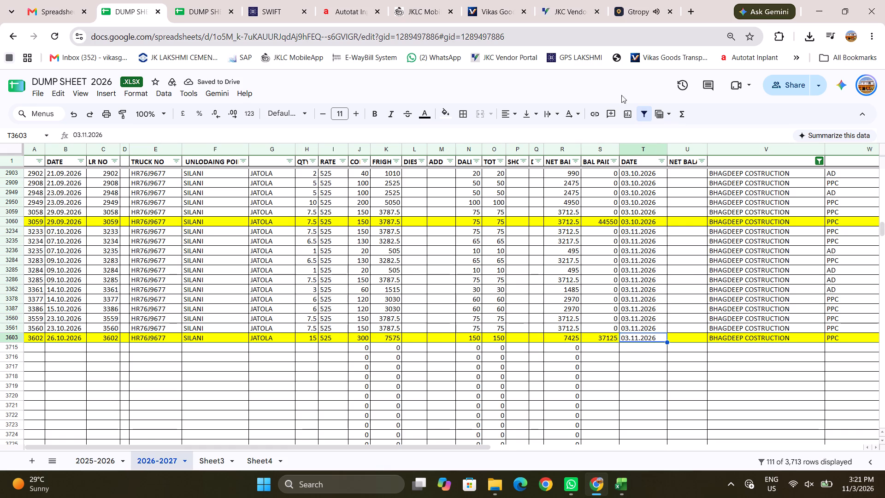
{"action": "left_click", "coordinate": [437, 109]}
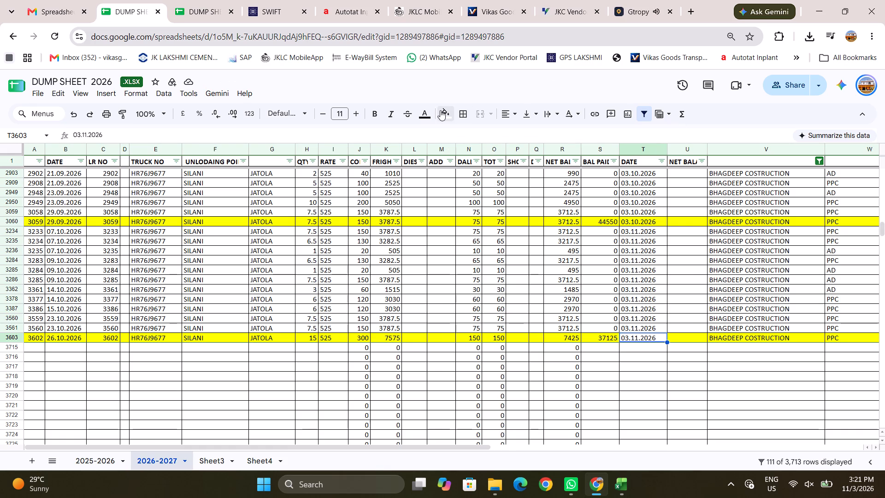
{"action": "left_click", "coordinate": [440, 110]}
{"action": "left_click", "coordinate": [486, 164]}
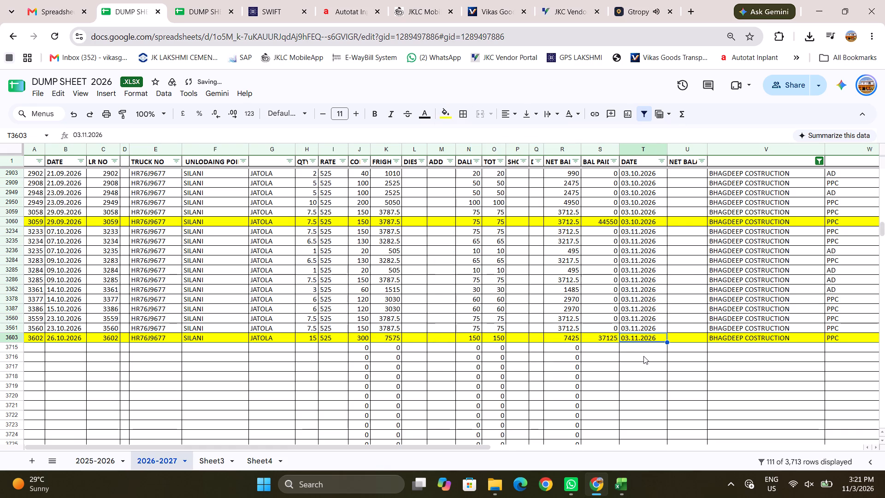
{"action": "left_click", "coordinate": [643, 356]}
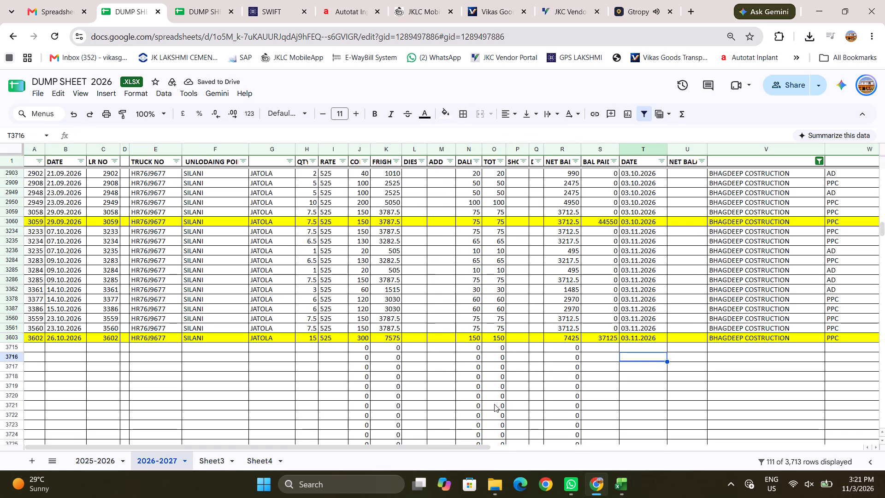
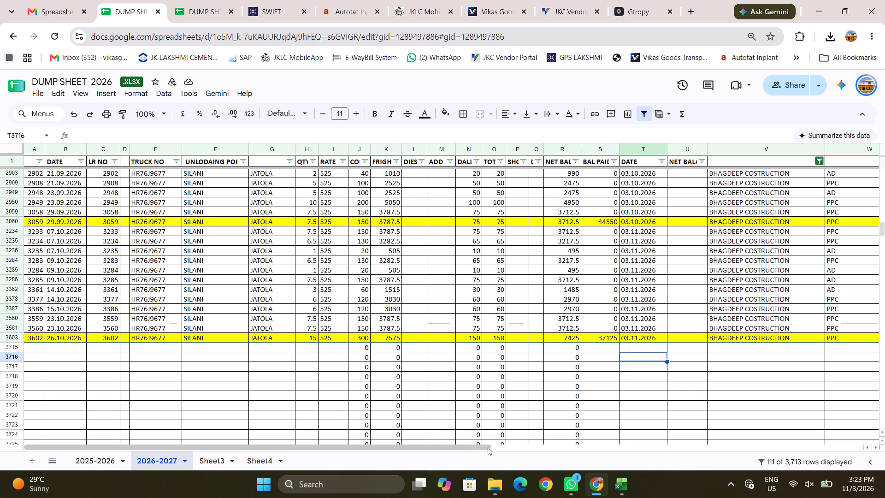
Enter the quantity note 75 mt in cell X3603 of Bhagdeep's yellow October closing row.
{"action": "left_click_drag", "start_coordinate": [487, 447], "coordinate": [651, 466]}
{"action": "left_click", "coordinate": [630, 338]}
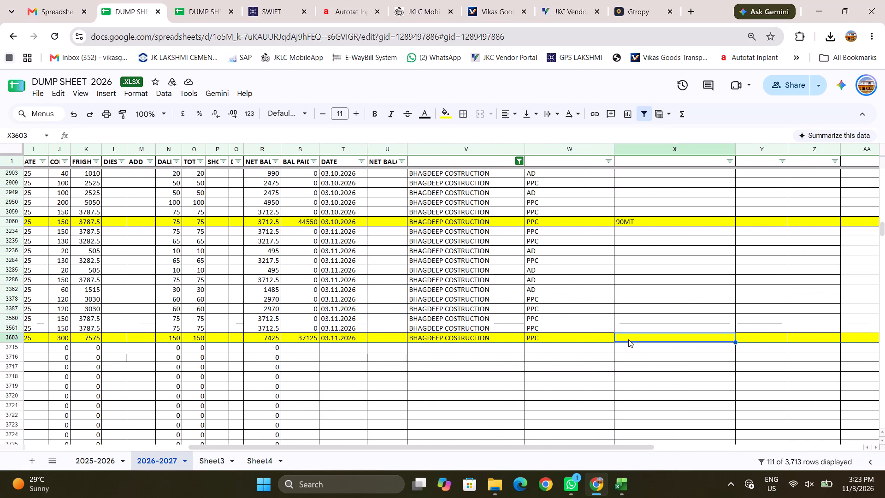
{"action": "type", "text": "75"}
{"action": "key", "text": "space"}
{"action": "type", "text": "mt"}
{"action": "left_click", "coordinate": [654, 379]}
{"action": "left_click", "coordinate": [534, 385]}
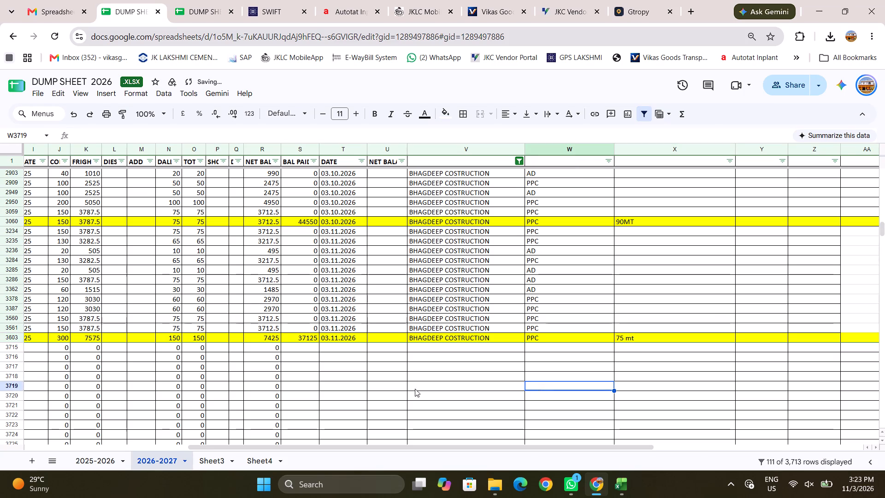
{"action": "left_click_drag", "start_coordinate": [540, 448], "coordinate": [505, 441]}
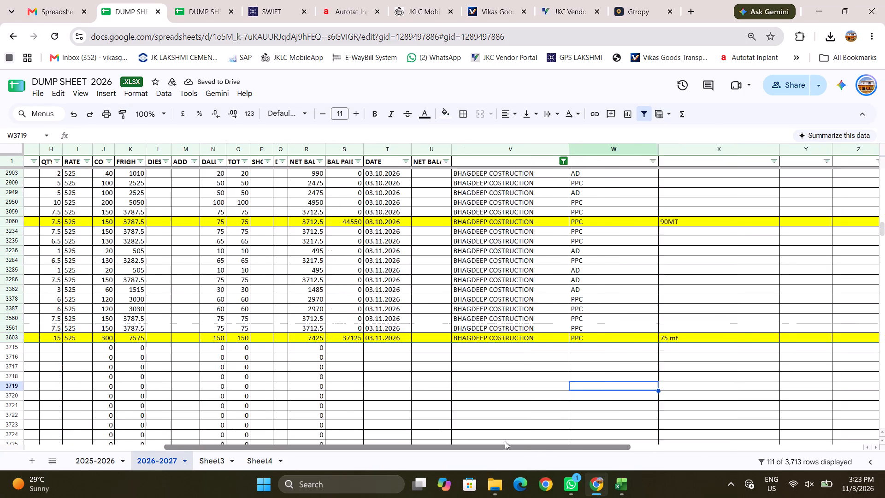
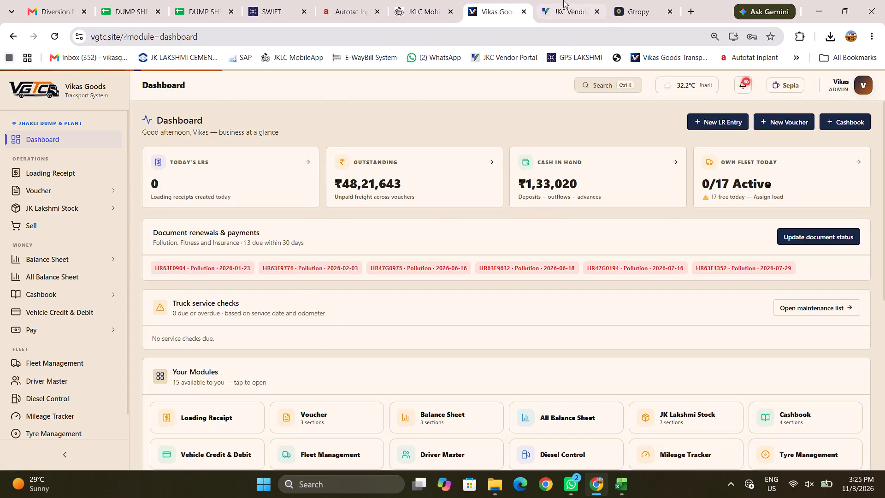
Switch to the Gtropy real-time dashboard to view the vehicle tracking and trip status.
{"action": "left_click", "coordinate": [642, 0]}
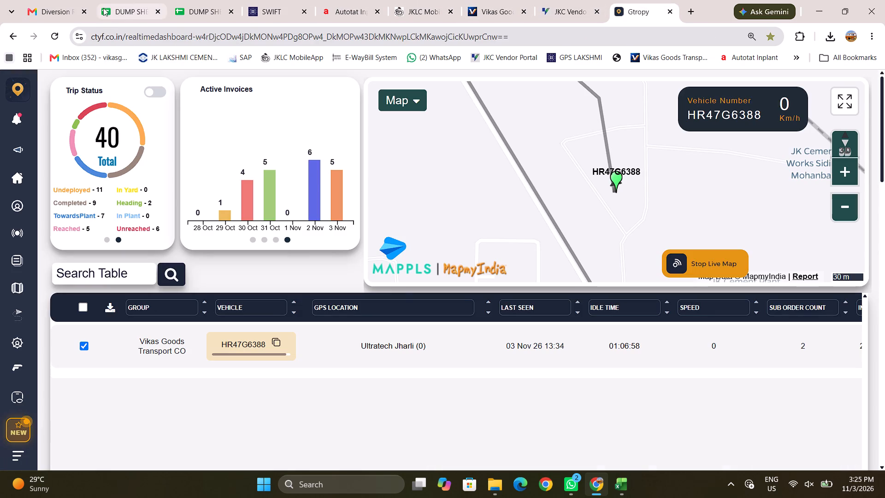
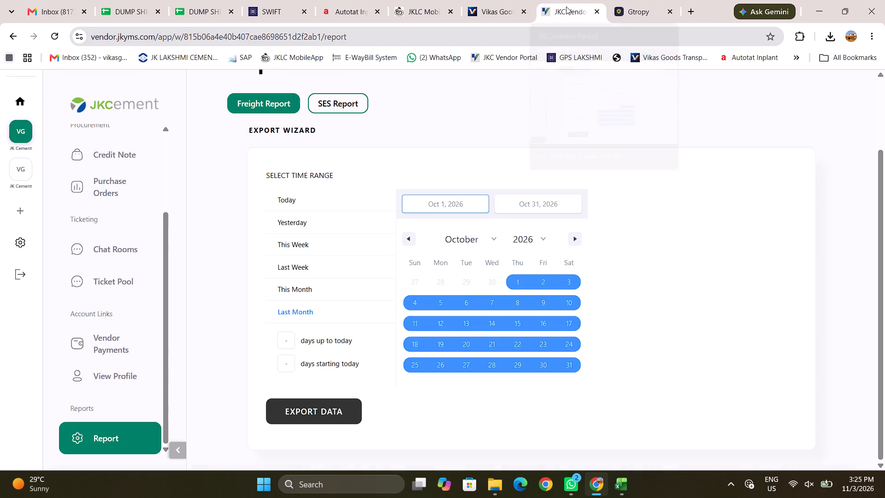
Return to the 2026-2027 sheet of DUMP SHEET 2026 and examine Bhagdeep's filtered dispatch and payment rows.
{"action": "left_click", "coordinate": [495, 1]}
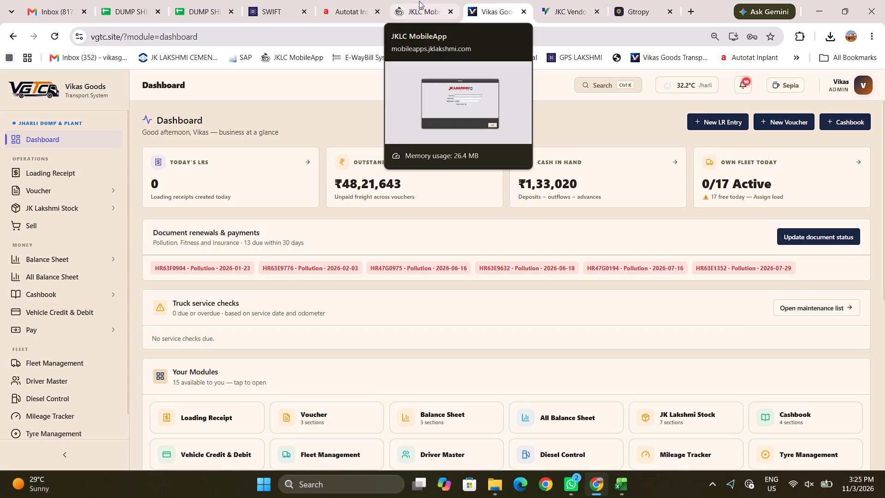
{"action": "left_click", "coordinate": [419, 1]}
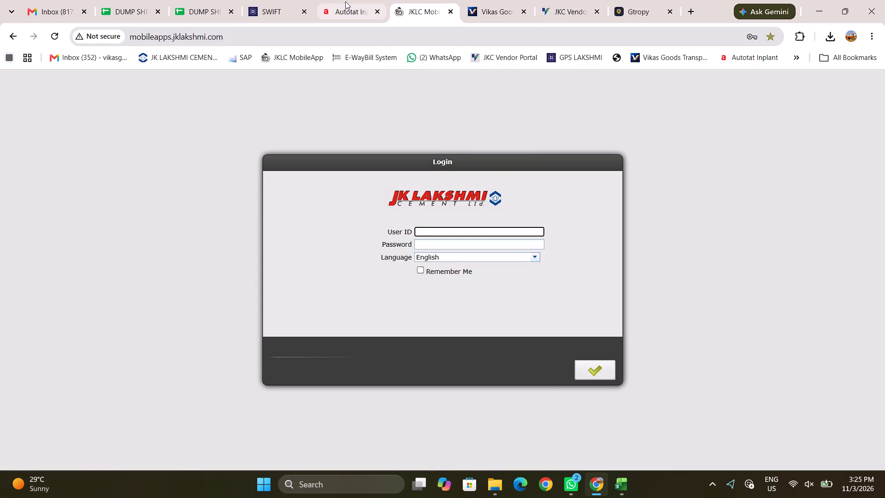
{"action": "left_click", "coordinate": [345, 1]}
{"action": "left_click", "coordinate": [275, 3]}
{"action": "left_click", "coordinate": [204, 6]}
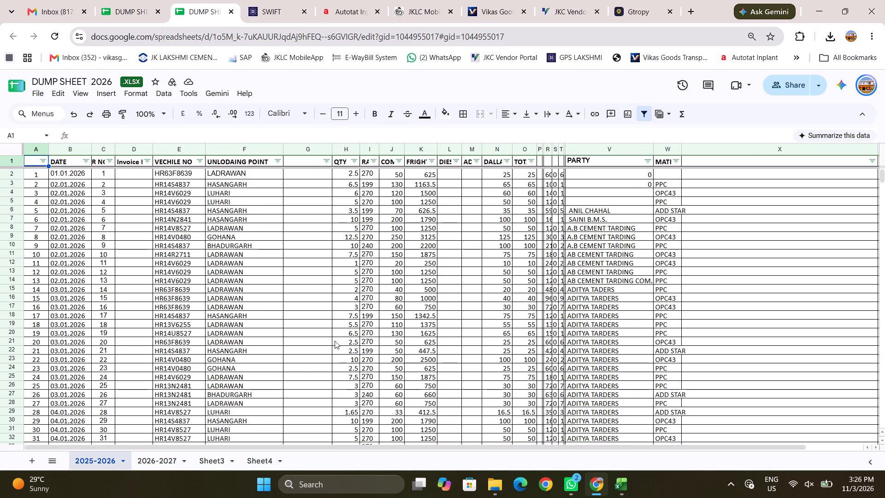
{"action": "scroll", "coordinate": [348, 348], "scroll_direction": "down", "scroll_amount": 8}
{"action": "scroll", "coordinate": [352, 355], "scroll_direction": "up", "scroll_amount": 7}
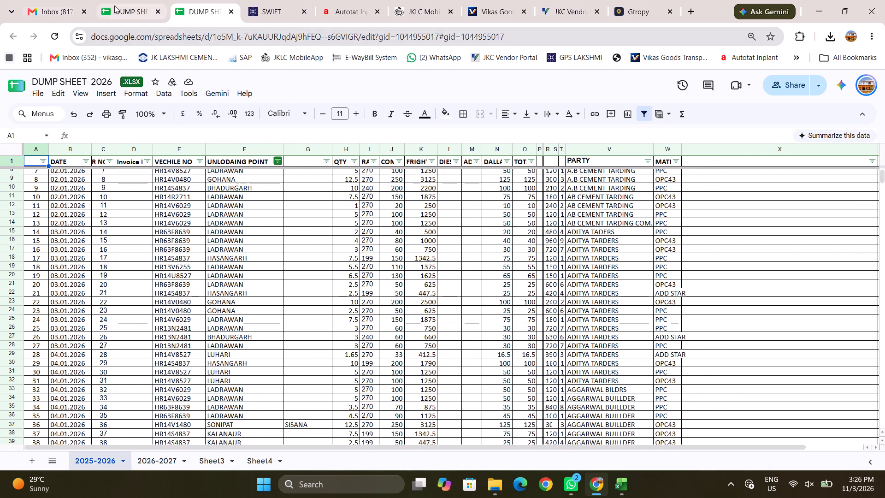
{"action": "left_click", "coordinate": [114, 6]}
{"action": "left_click", "coordinate": [425, 371]}
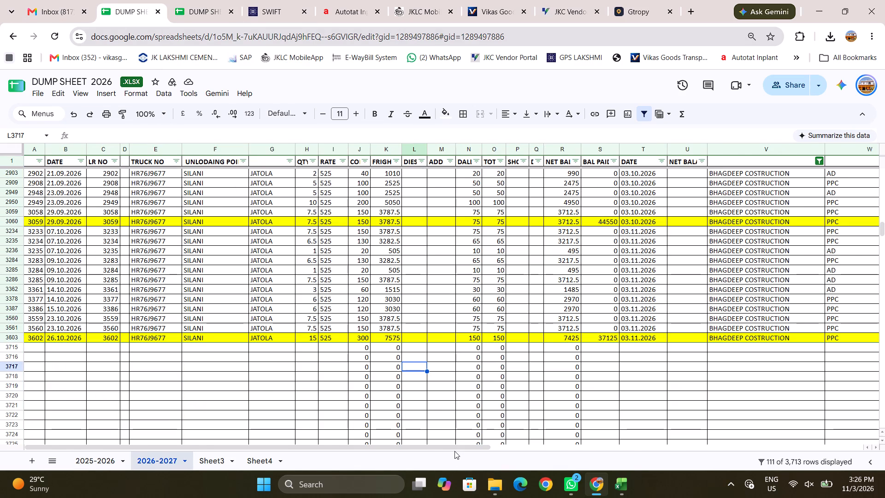
{"action": "left_click_drag", "start_coordinate": [455, 448], "coordinate": [533, 448]}
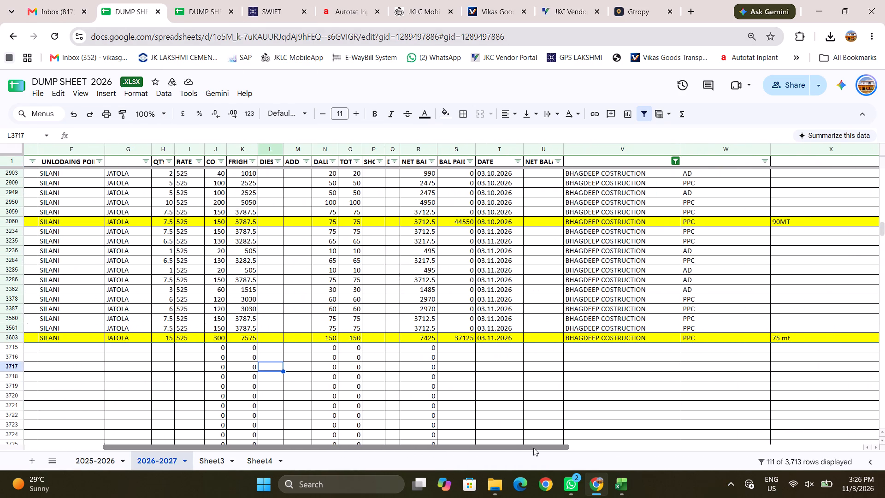
{"action": "left_click_drag", "start_coordinate": [533, 448], "coordinate": [351, 448]}
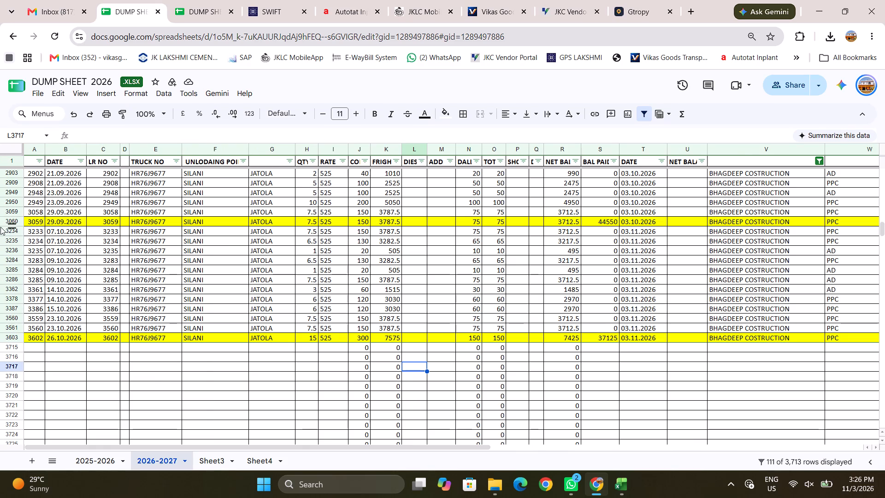
{"action": "scroll", "coordinate": [224, 251], "scroll_direction": "up", "scroll_amount": 8}
{"action": "scroll", "coordinate": [215, 249], "scroll_direction": "down", "scroll_amount": 1}
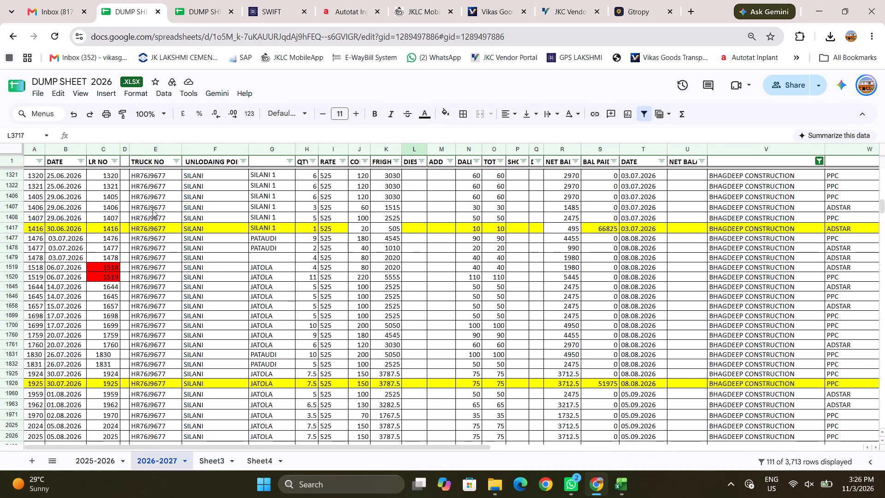
{"action": "left_click", "coordinate": [177, 162]}
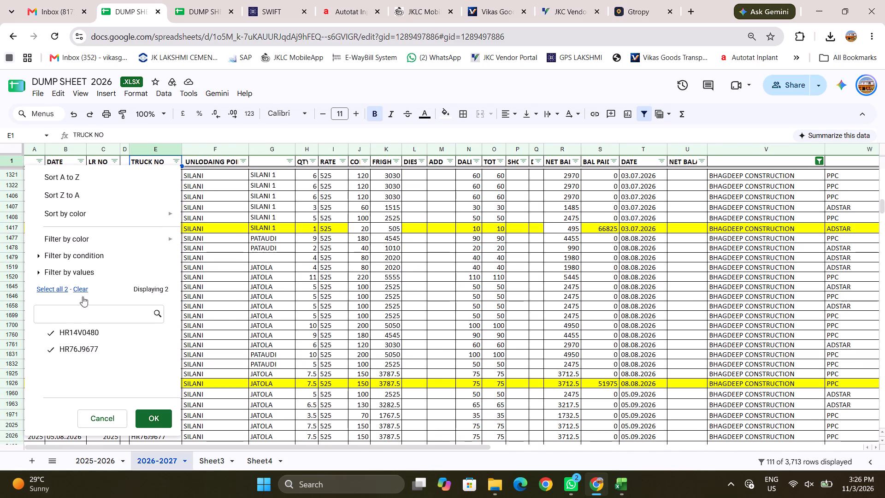
{"action": "left_click", "coordinate": [84, 290]}
{"action": "left_click", "coordinate": [99, 324]}
{"action": "left_click", "coordinate": [101, 316]}
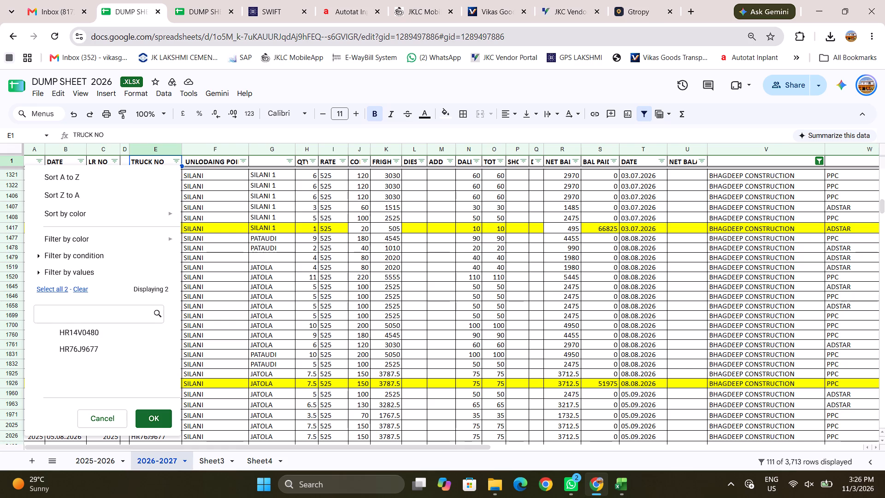
{"action": "type", "text": "hr"}
{"action": "key", "text": "BackSpace"}
{"action": "key", "text": "BackSpace"}
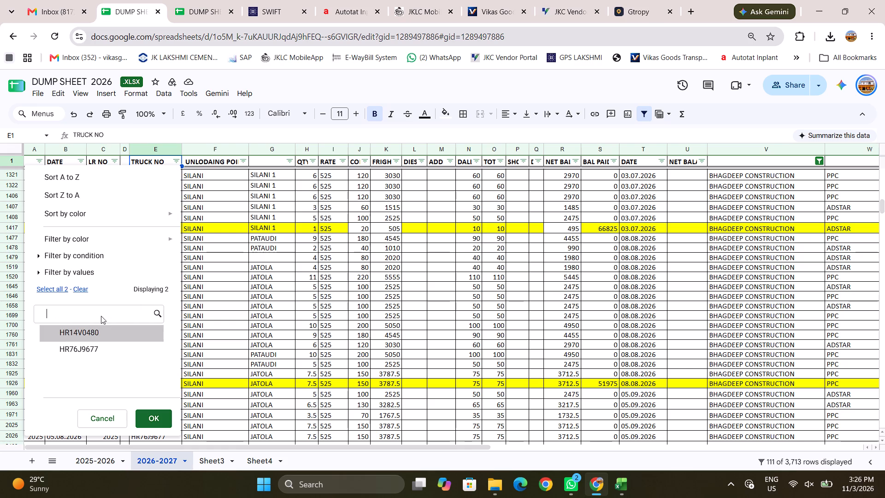
{"action": "key", "text": "BackSpace"}
{"action": "type", "text": "HR"}
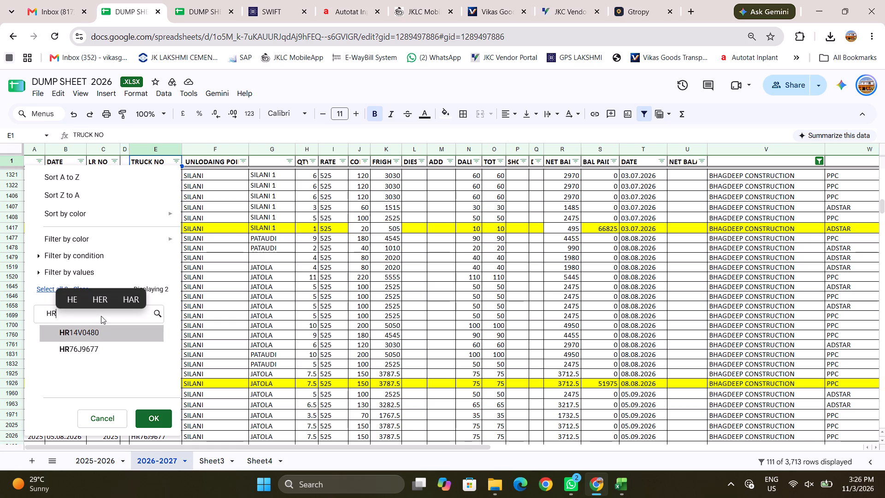
{"action": "type", "text": "55A"}
{"action": "key", "text": "y"}
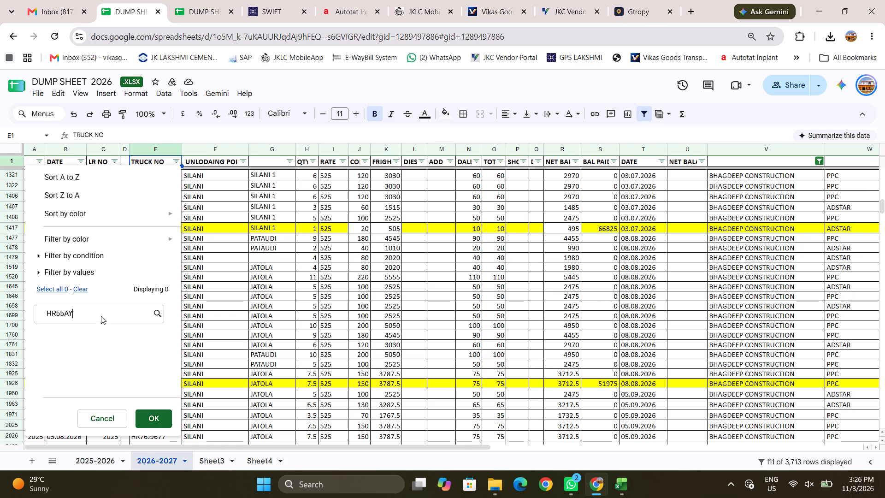
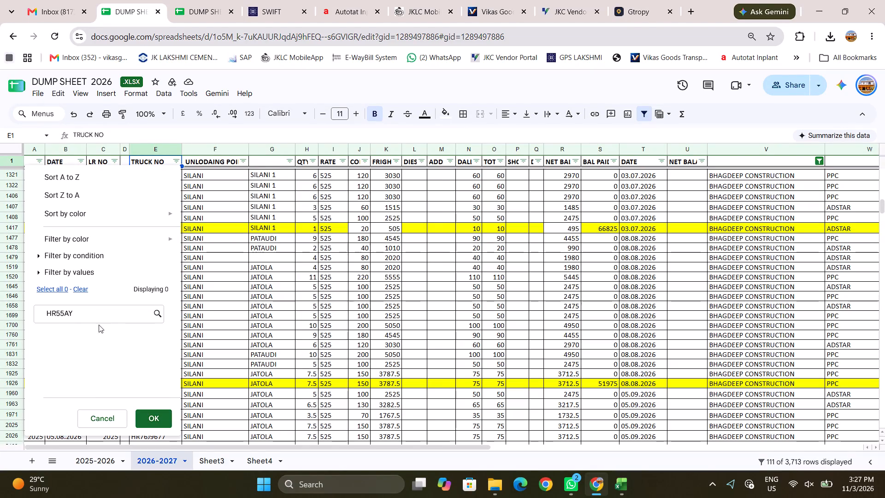
Abandon the TRUCK NO filter search and reselect all party names in column V's filter.
{"action": "left_click", "coordinate": [91, 315]}
{"action": "left_click", "coordinate": [109, 423]}
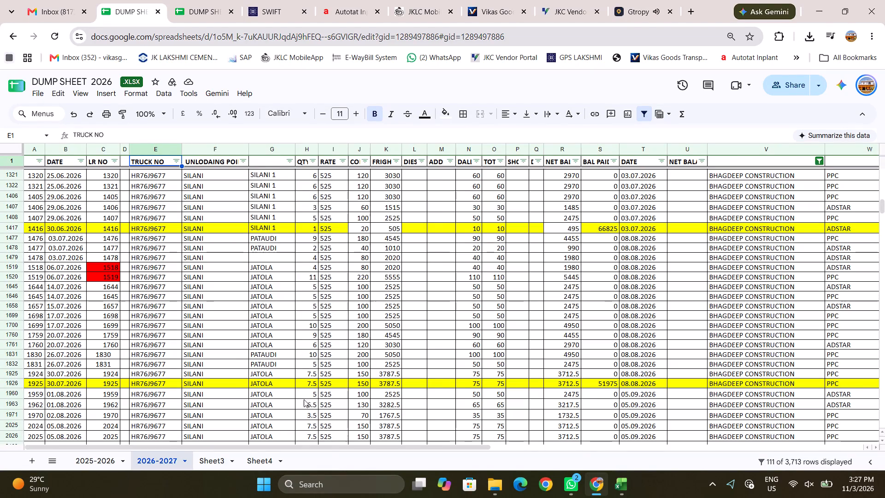
{"action": "left_click_drag", "start_coordinate": [327, 446], "coordinate": [505, 450]}
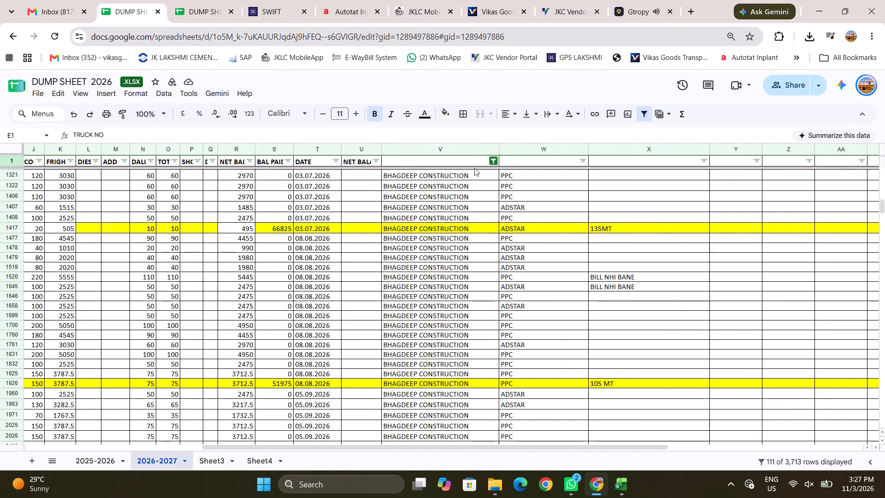
{"action": "left_click", "coordinate": [491, 161]}
{"action": "left_click", "coordinate": [363, 285]}
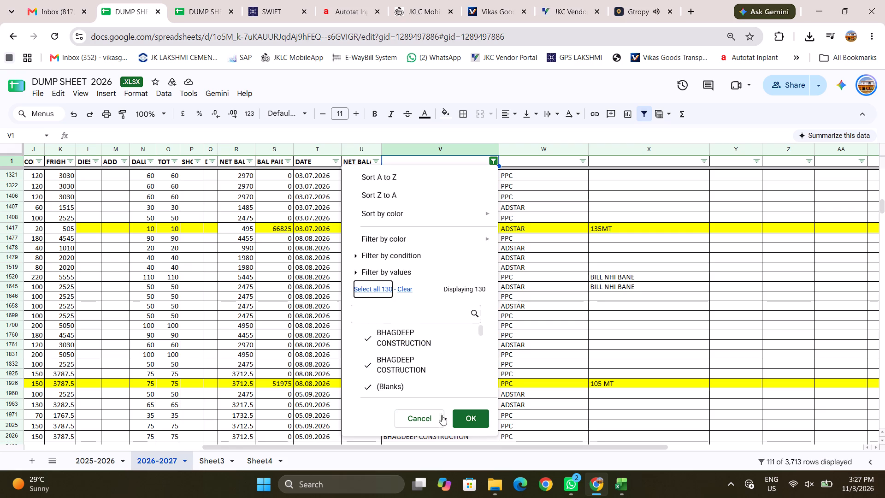
{"action": "left_click", "coordinate": [462, 415]}
{"action": "left_click_drag", "start_coordinate": [424, 445], "coordinate": [154, 454]}
{"action": "left_click_drag", "start_coordinate": [245, 448], "coordinate": [0, 448]}
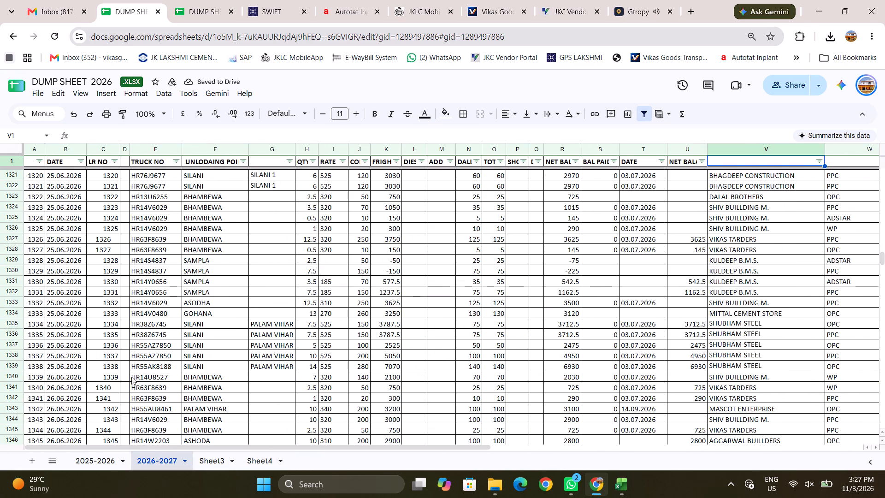
{"action": "scroll", "coordinate": [188, 343], "scroll_direction": "down", "scroll_amount": 12}
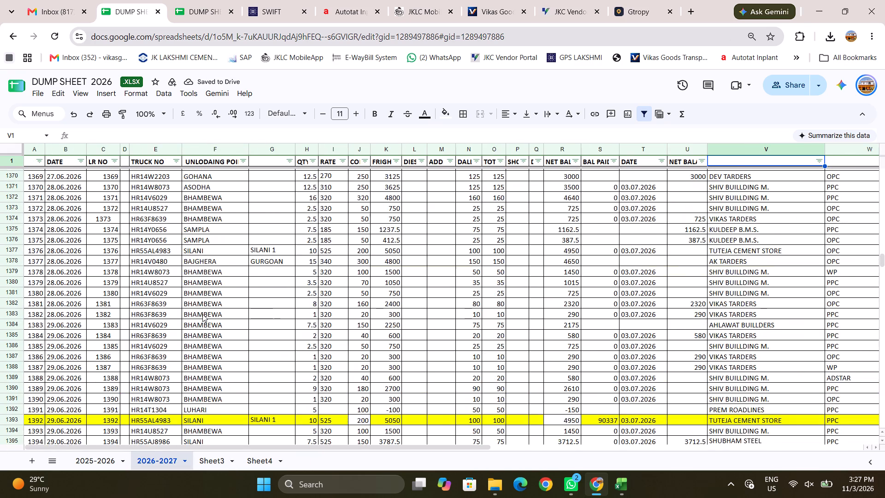
{"action": "scroll", "coordinate": [202, 314], "scroll_direction": "down", "scroll_amount": 13}
{"action": "scroll", "coordinate": [202, 314], "scroll_direction": "down", "scroll_amount": 15}
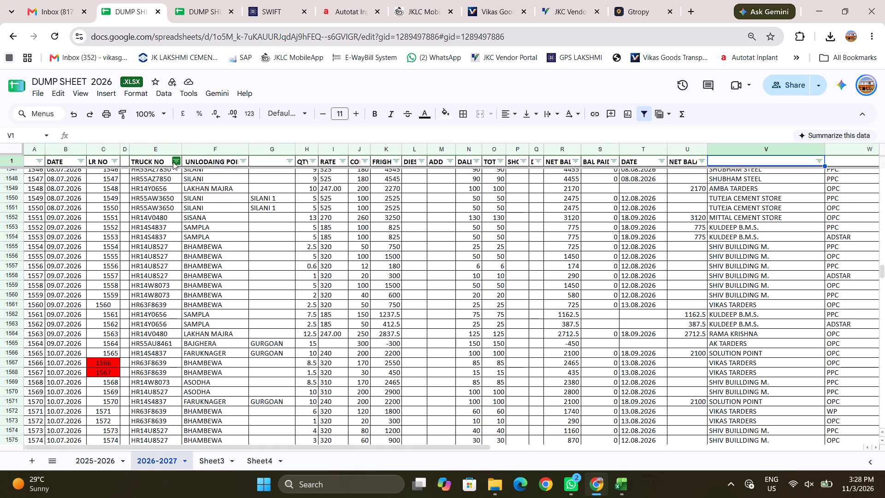
{"action": "left_click", "coordinate": [173, 162]}
{"action": "left_click", "coordinate": [82, 289]}
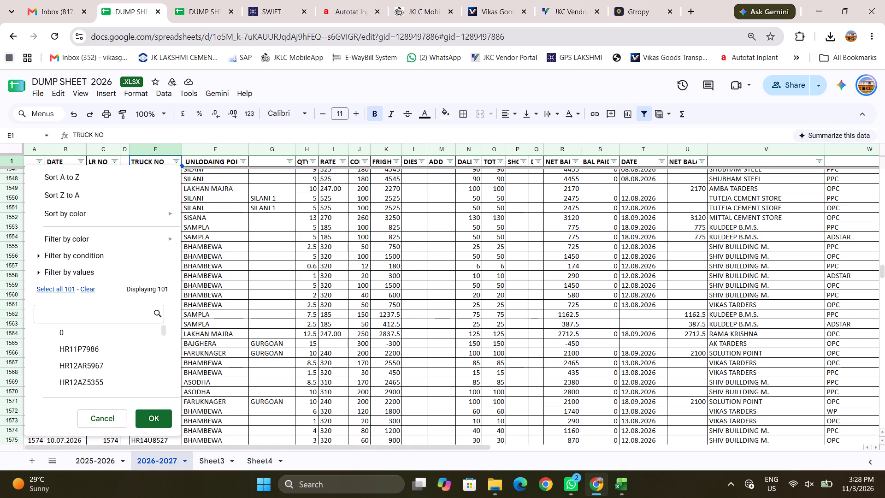
{"action": "left_click", "coordinate": [98, 320]}
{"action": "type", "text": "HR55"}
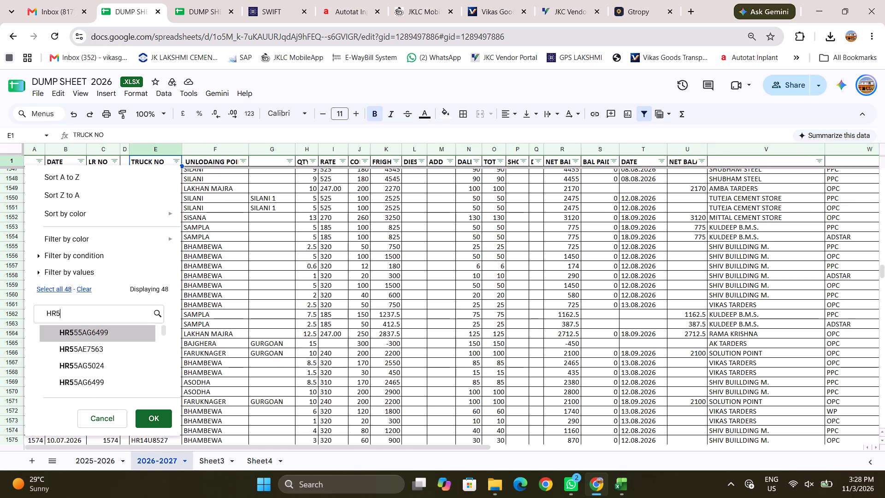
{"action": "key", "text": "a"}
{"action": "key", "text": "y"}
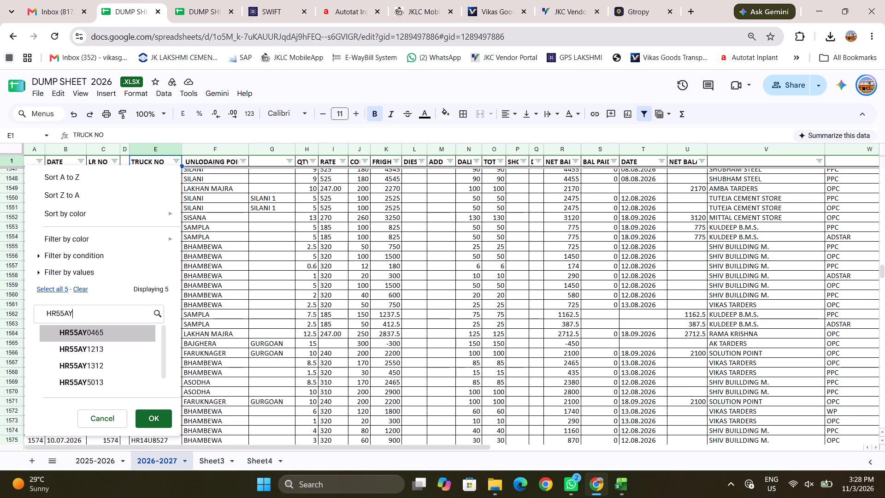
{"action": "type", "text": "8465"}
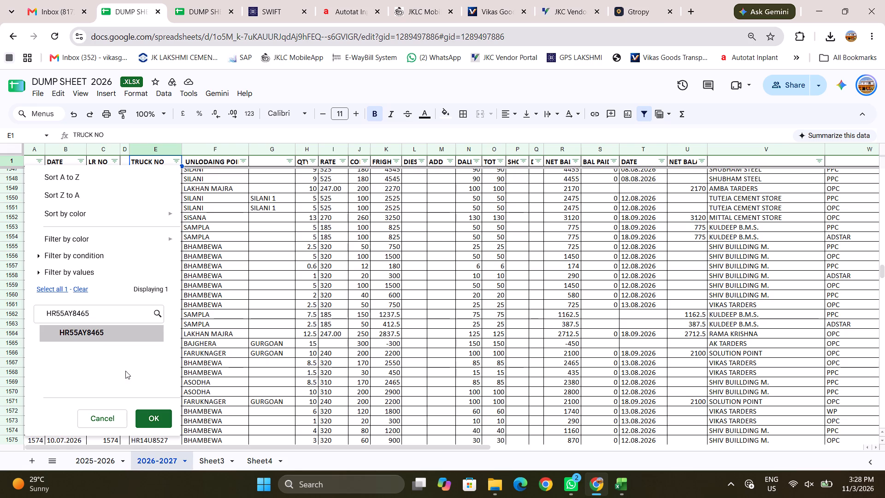
{"action": "left_click", "coordinate": [107, 335]}
{"action": "left_click_drag", "start_coordinate": [112, 316], "coordinate": [16, 316]}
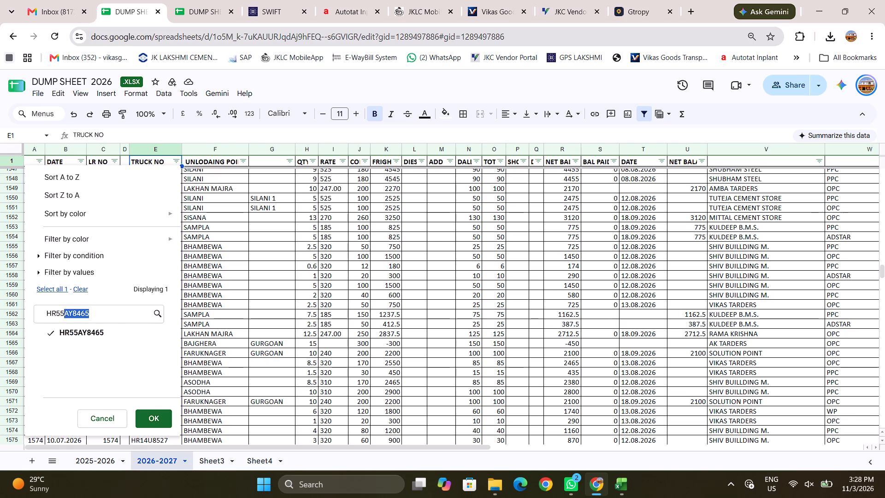
{"action": "left_click", "coordinate": [95, 310]}
{"action": "key", "text": "BackSpace"}
{"action": "key", "text": "BackSpace"}
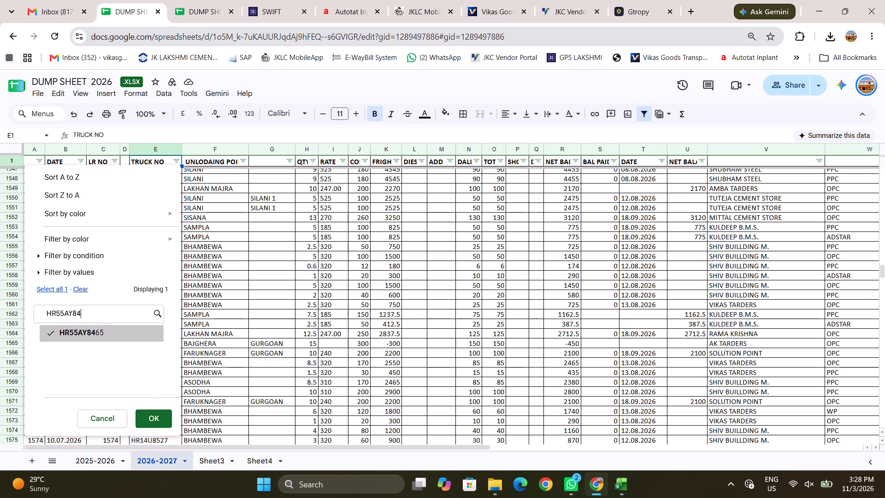
{"action": "key", "text": "BackSpace"}
{"action": "key", "text": "BackSpace"}
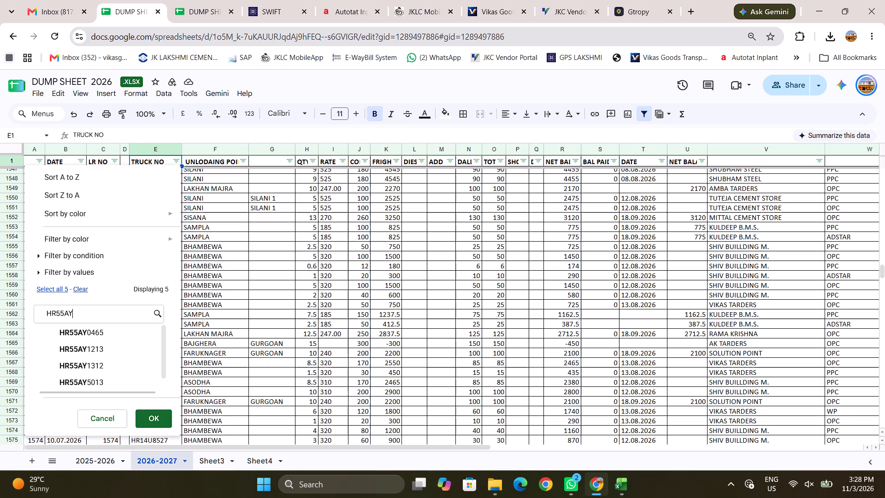
{"action": "type", "text": "5013"}
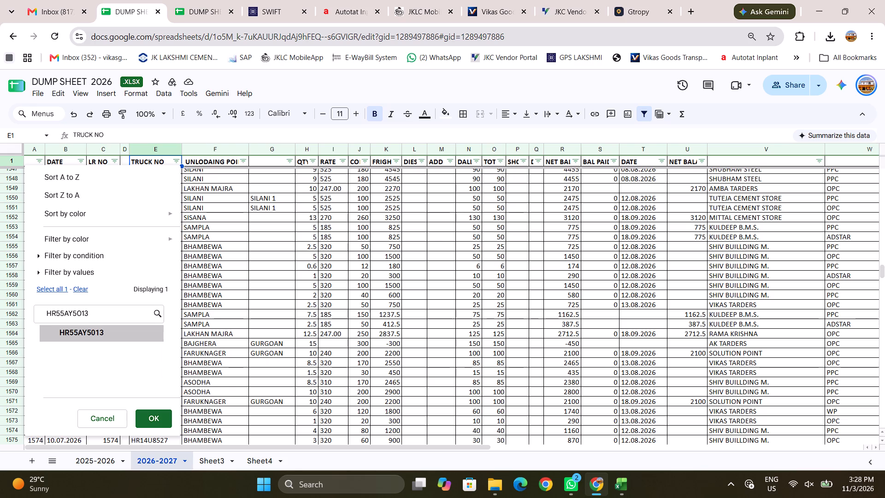
{"action": "left_click", "coordinate": [78, 332]}
{"action": "left_click", "coordinate": [165, 415]}
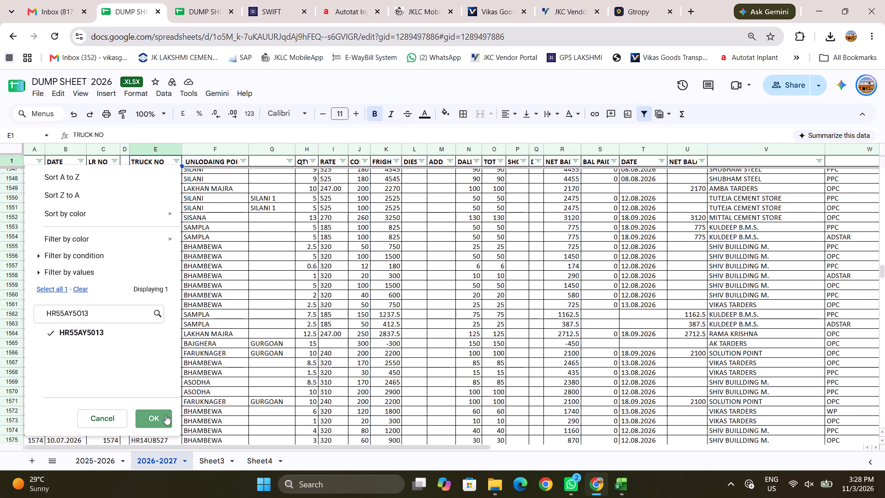
Examine the filtered rows of both trucks and check the summed QTY of the Pioneer Cement dispatches.
{"action": "scroll", "coordinate": [348, 285], "scroll_direction": "up", "scroll_amount": 6}
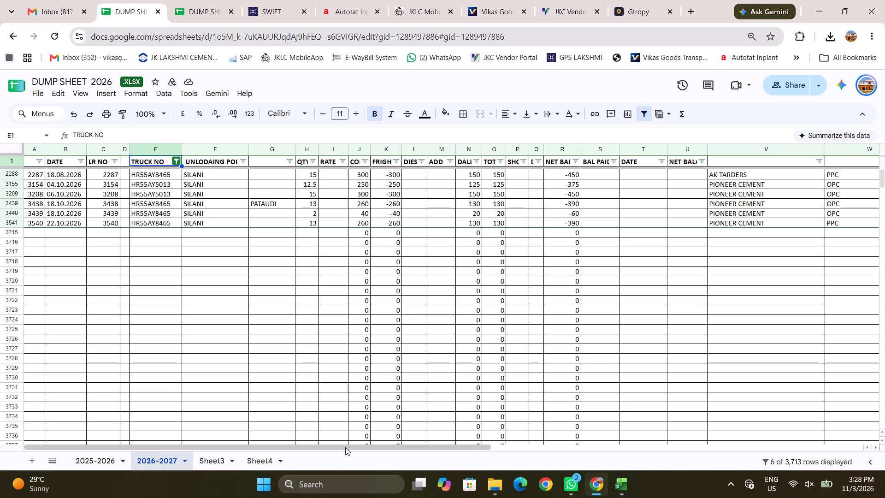
{"action": "left_click_drag", "start_coordinate": [345, 447], "coordinate": [357, 447]}
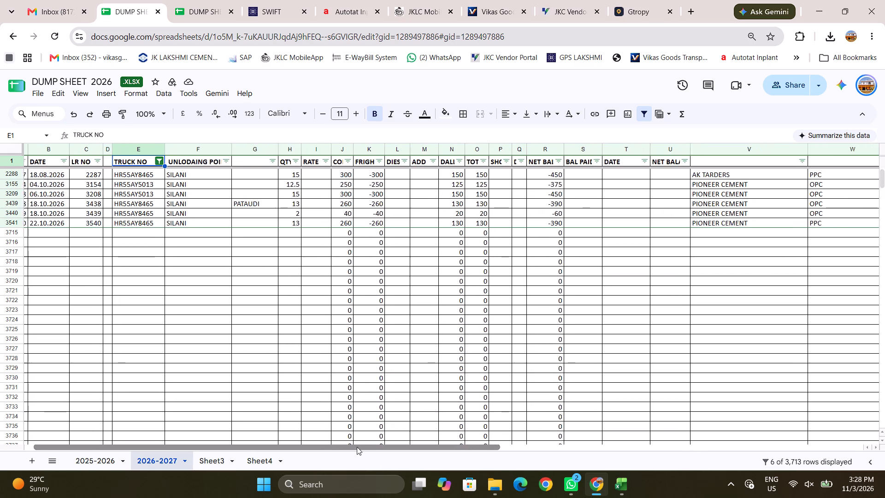
{"action": "left_click_drag", "start_coordinate": [357, 447], "coordinate": [315, 446]}
{"action": "left_click_drag", "start_coordinate": [304, 184], "coordinate": [307, 226]}
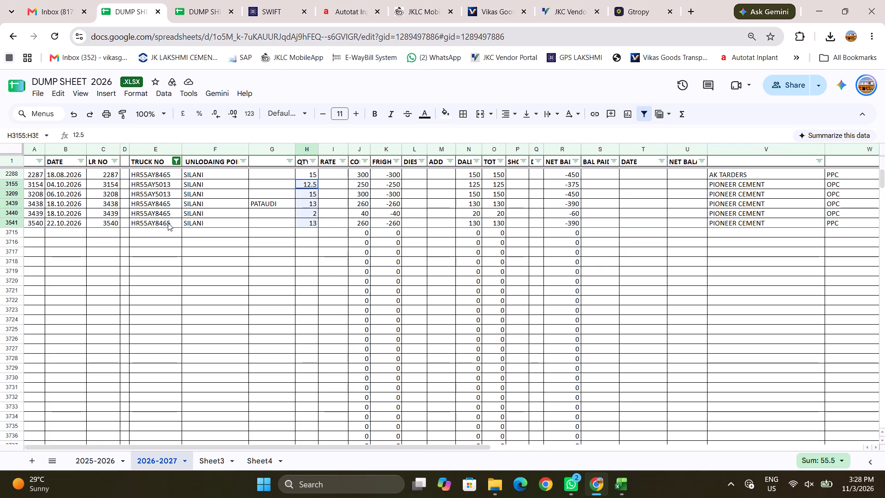
{"action": "left_click", "coordinate": [195, 269]}
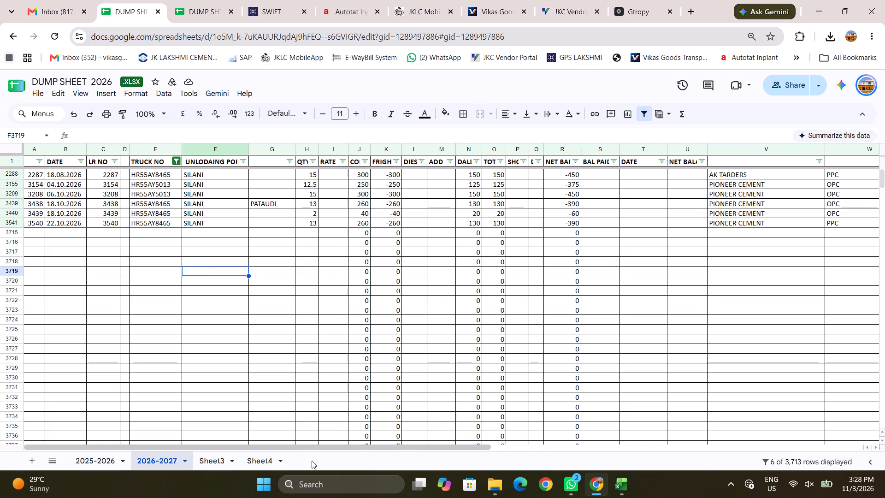
{"action": "left_click_drag", "start_coordinate": [302, 447], "coordinate": [348, 445]}
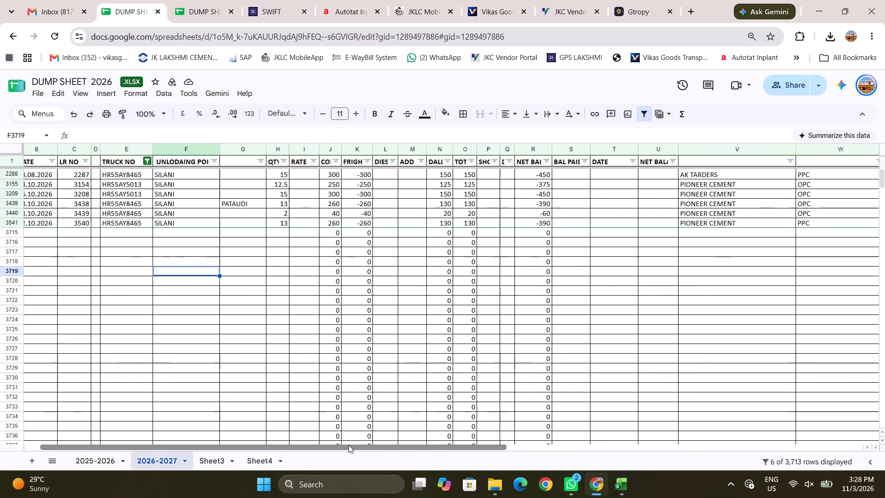
{"action": "left_click_drag", "start_coordinate": [348, 445], "coordinate": [413, 442]}
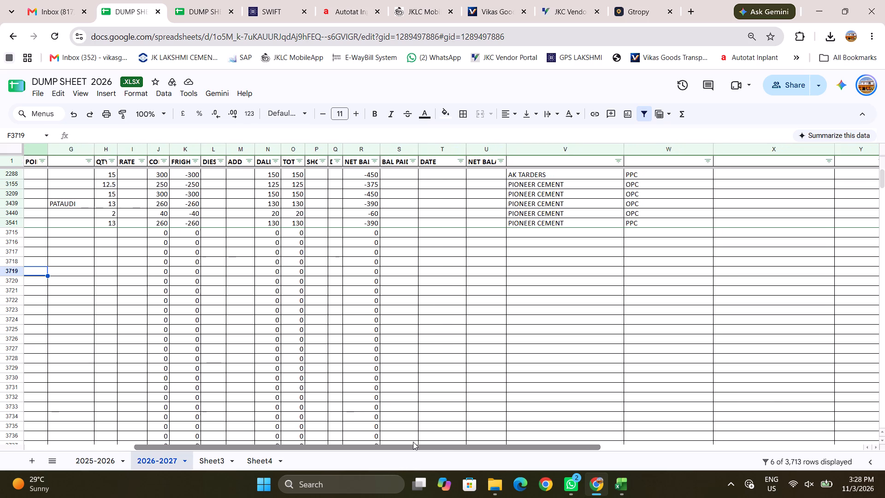
{"action": "left_click_drag", "start_coordinate": [413, 442], "coordinate": [255, 447]}
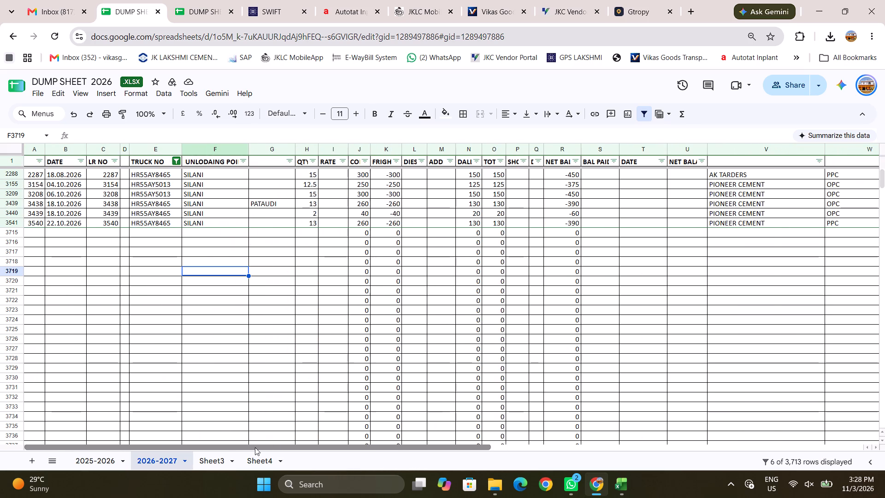
{"action": "left_click_drag", "start_coordinate": [255, 447], "coordinate": [227, 453]}
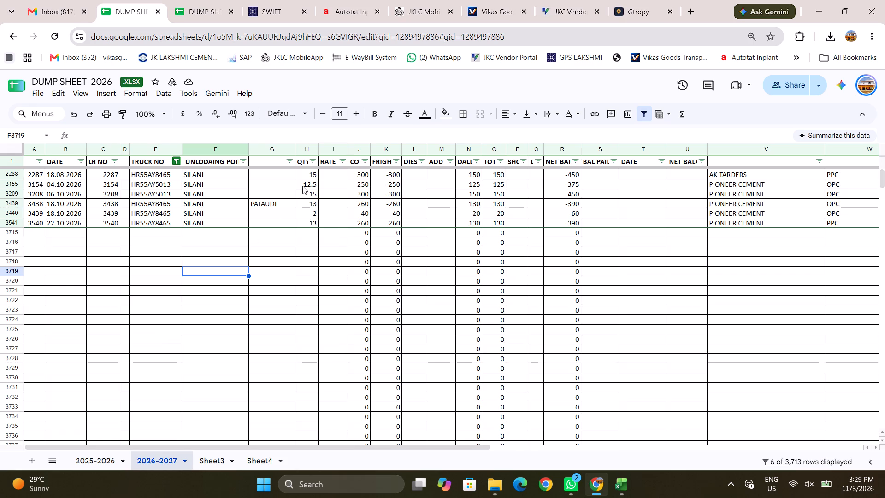
{"action": "left_click_drag", "start_coordinate": [304, 183], "coordinate": [304, 221]}
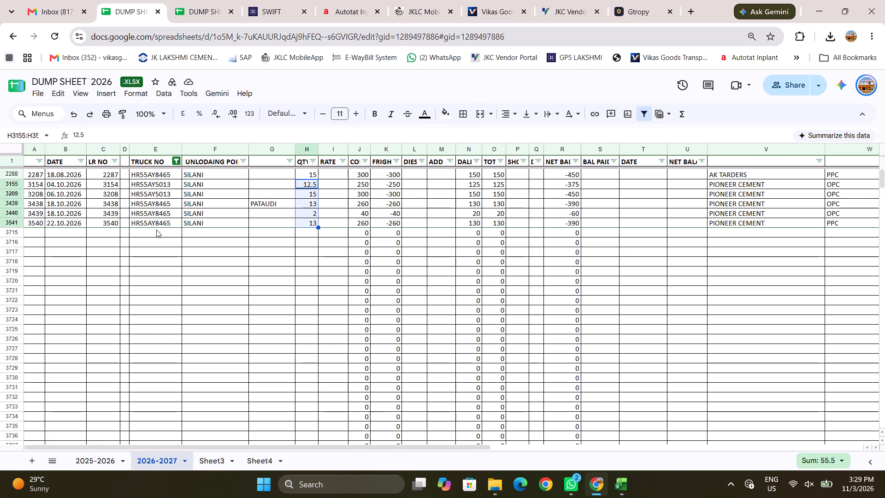
{"action": "left_click_drag", "start_coordinate": [165, 181], "coordinate": [165, 195]}
{"action": "left_click", "coordinate": [271, 281]}
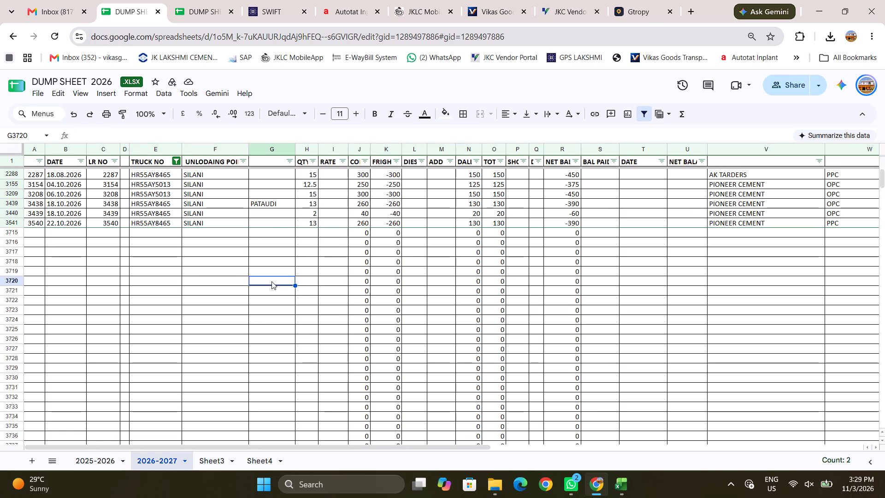
Switch to the jhajjar fright october workbook in Excel and reselect all names in the Ship To Name filter.
{"action": "left_click", "coordinate": [630, 488]}
{"action": "scroll", "coordinate": [755, 357], "scroll_direction": "up", "scroll_amount": 2}
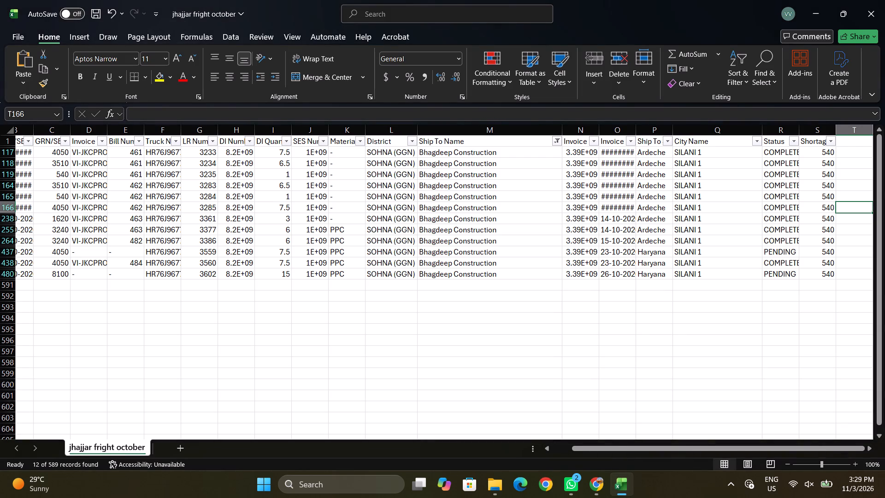
{"action": "left_click", "coordinate": [557, 139]}
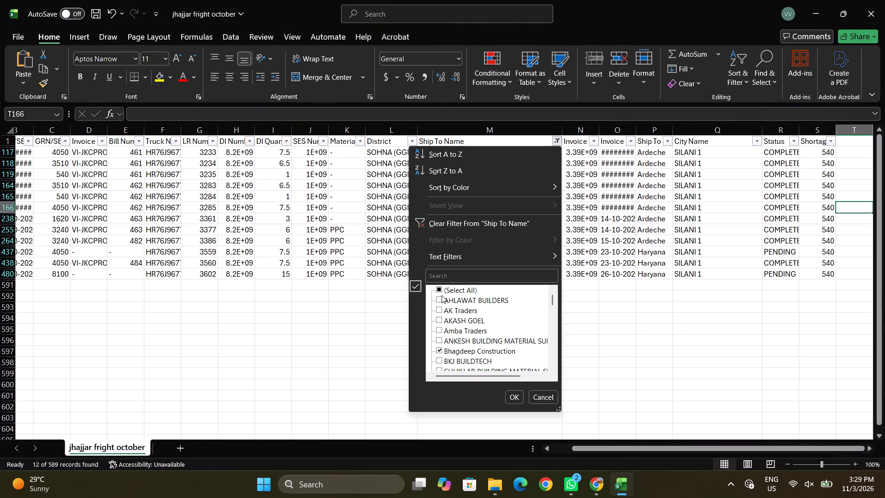
{"action": "left_click", "coordinate": [440, 292]}
{"action": "left_click", "coordinate": [512, 393]}
{"action": "scroll", "coordinate": [492, 309], "scroll_direction": "up", "scroll_amount": 1}
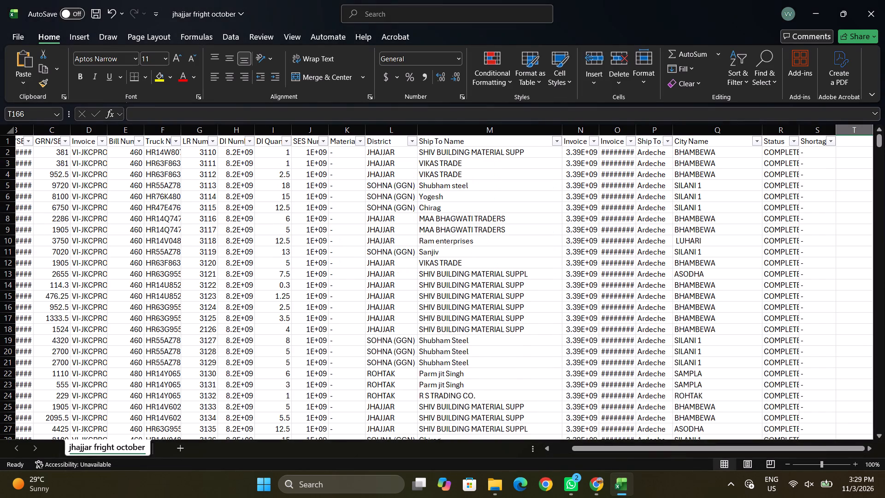
Search the Ship To Name filter list for PIONEER.
{"action": "left_click", "coordinate": [559, 141]}
{"action": "left_click", "coordinate": [457, 276]}
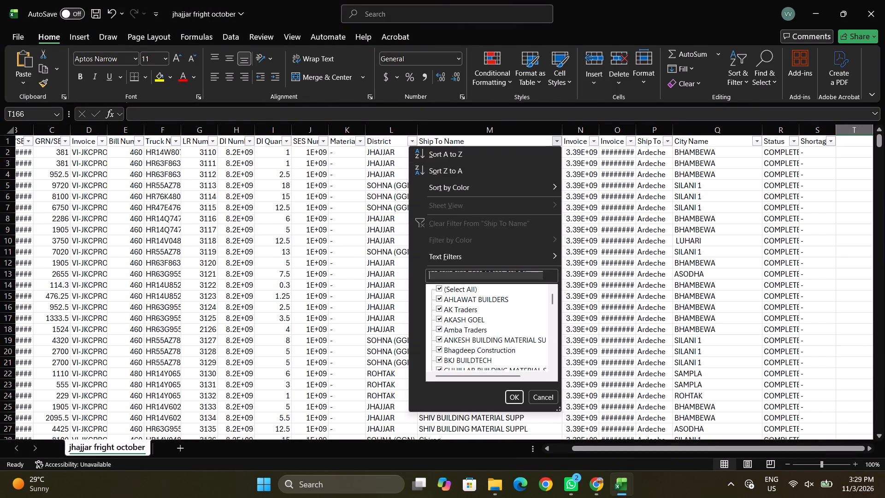
{"action": "type", "text": "PIONEER"}
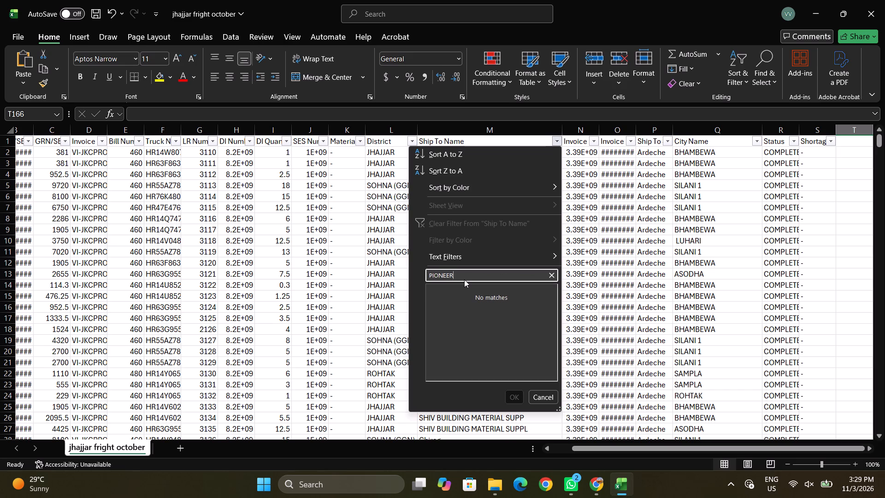
Retry the Ship To Name filter search with the fragments PIO and POIN, and again with the full word PIONEER.
{"action": "key", "text": "BackSpace"}
{"action": "key", "text": "BackSpace"}
{"action": "key", "text": "BackSpace"}
{"action": "key", "text": "BackSpace"}
{"action": "key", "text": "BackSpace"}
{"action": "key", "text": "BackSpace"}
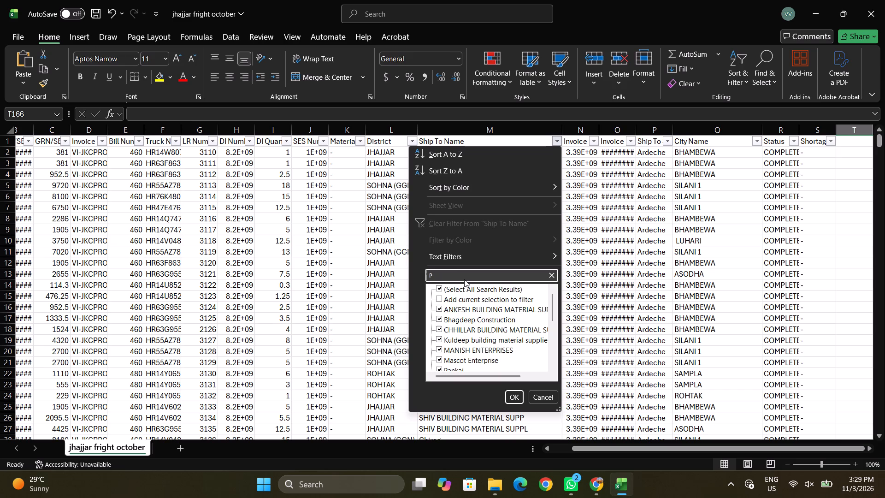
{"action": "key", "text": "i"}
{"action": "key", "text": "o"}
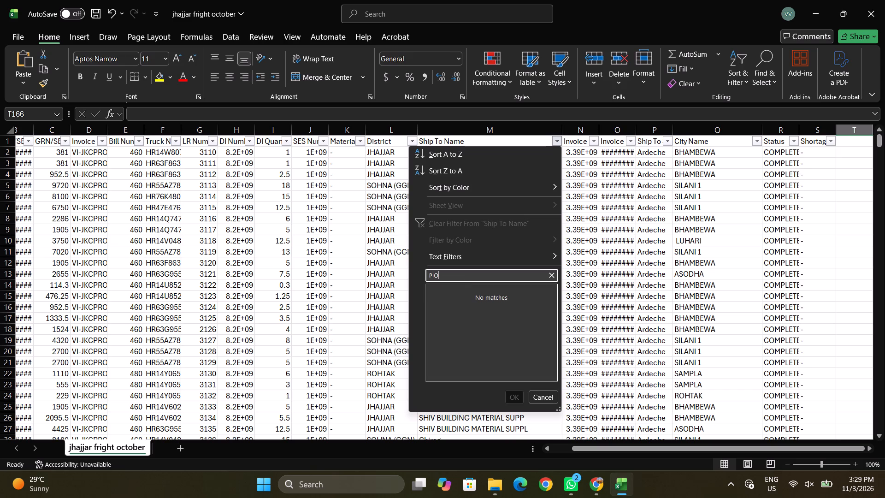
{"action": "key", "text": "BackSpace"}
{"action": "key", "text": "BackSpace"}
{"action": "type", "text": "OI"}
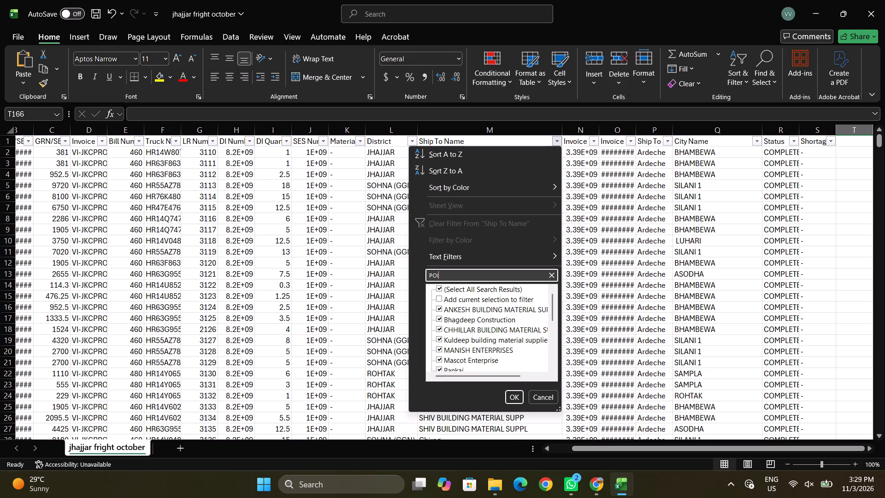
{"action": "key", "text": "n"}
{"action": "key", "text": "BackSpace"}
{"action": "key", "text": "BackSpace"}
{"action": "key", "text": "BackSpace"}
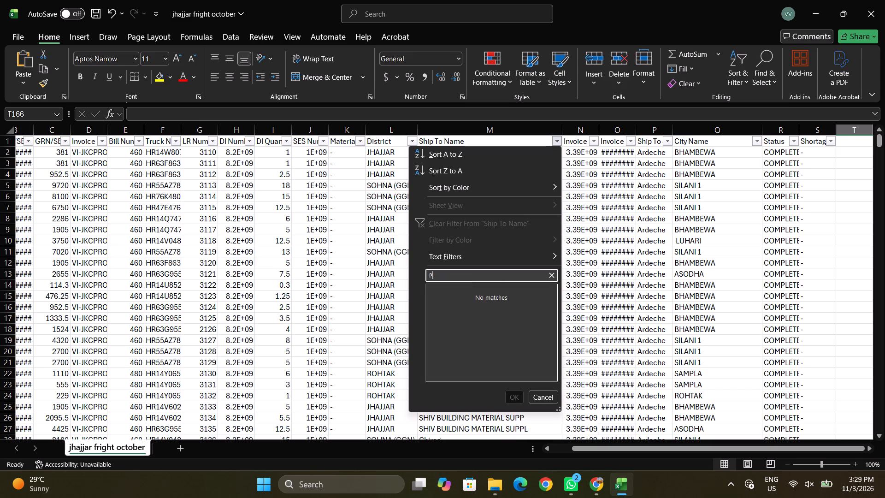
{"action": "type", "text": "IO"}
{"action": "key", "text": "BackSpace"}
{"action": "type", "text": "ONN"}
{"action": "key", "text": "BackSpace"}
{"action": "type", "text": "EER"}
Look through the Ship To Name filter values matching P for a Pioneer entry, and clear the search text.
{"action": "key", "text": "BackSpace"}
{"action": "key", "text": "BackSpace"}
{"action": "key", "text": "BackSpace"}
{"action": "key", "text": "BackSpace"}
{"action": "key", "text": "BackSpace"}
{"action": "key", "text": "BackSpace"}
{"action": "key", "text": "BackSpace"}
{"action": "key", "text": "BackSpace"}
{"action": "key", "text": "BackSpace"}
{"action": "key", "text": "BackSpace"}
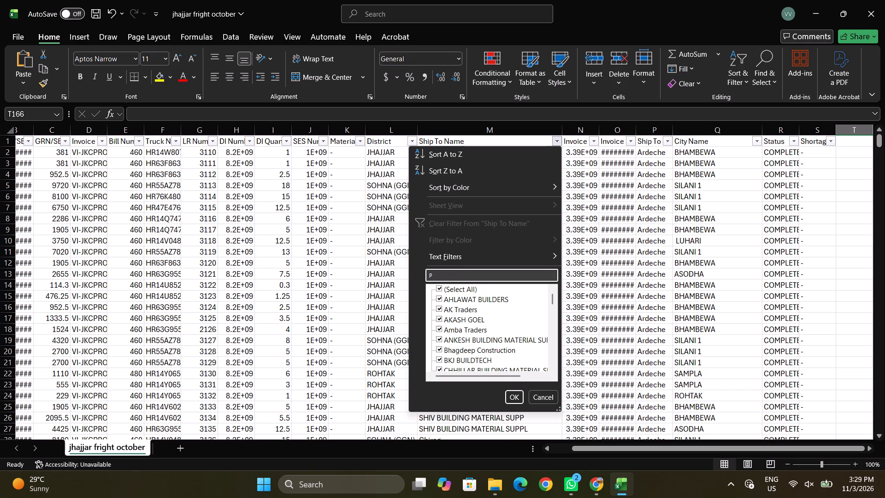
{"action": "key", "text": "p"}
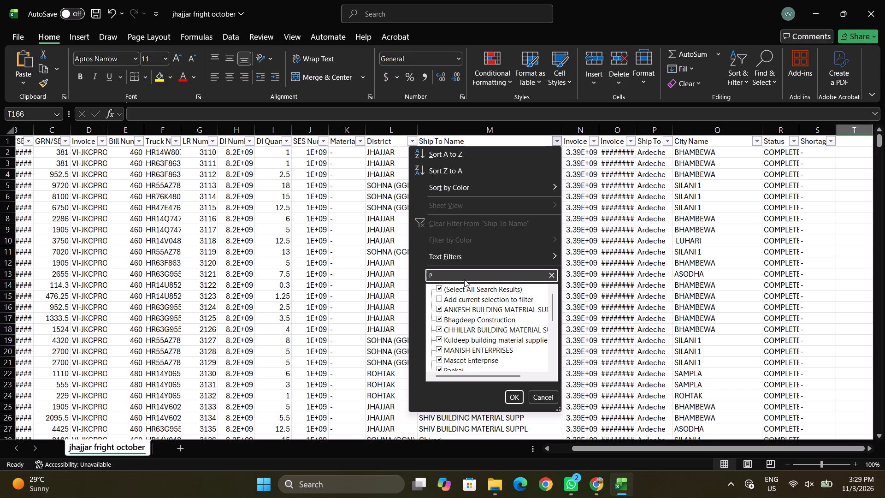
{"action": "scroll", "coordinate": [451, 349], "scroll_direction": "down", "scroll_amount": 5}
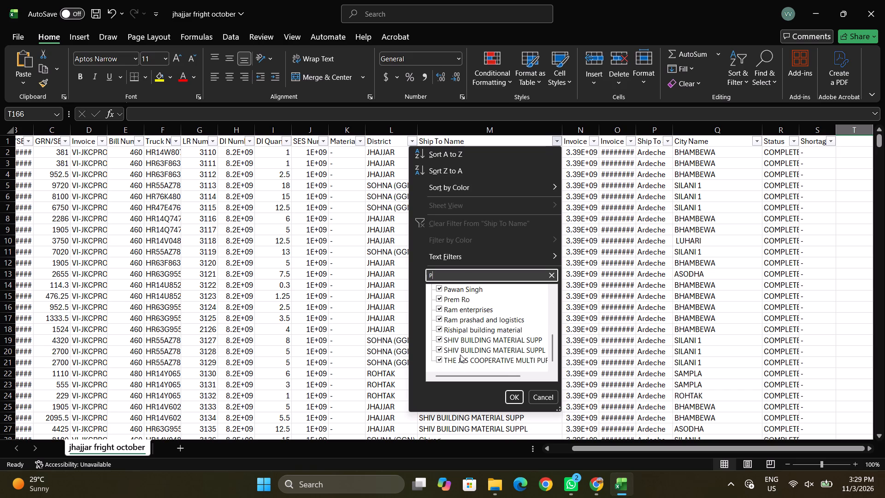
{"action": "scroll", "coordinate": [458, 346], "scroll_direction": "up", "scroll_amount": 2}
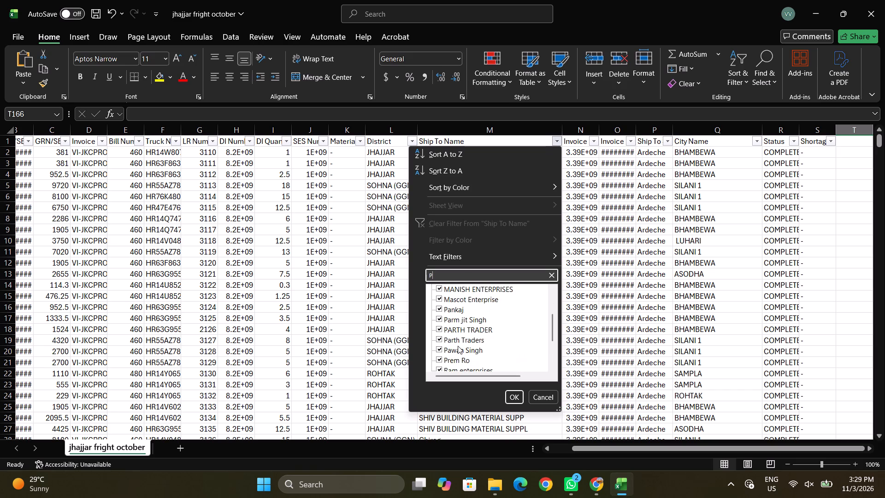
{"action": "scroll", "coordinate": [458, 346], "scroll_direction": "up", "scroll_amount": 10}
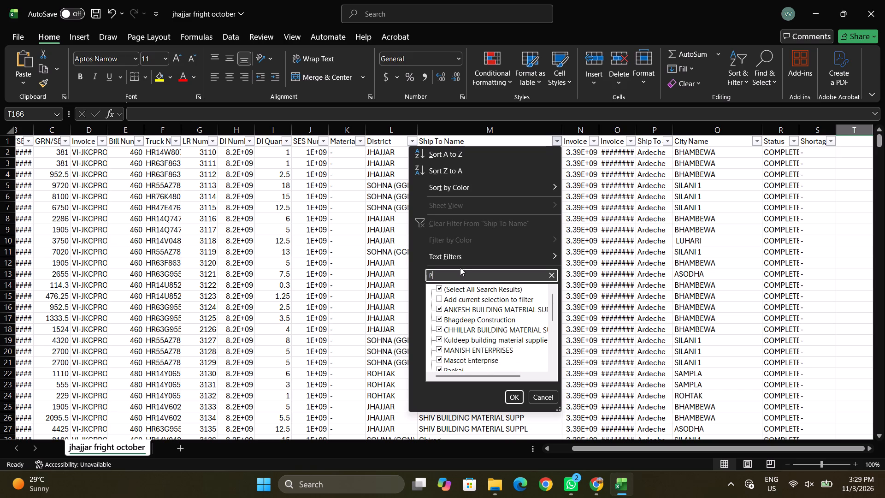
{"action": "left_click_drag", "start_coordinate": [444, 273], "coordinate": [427, 273]}
{"action": "key", "text": "BackSpace"}
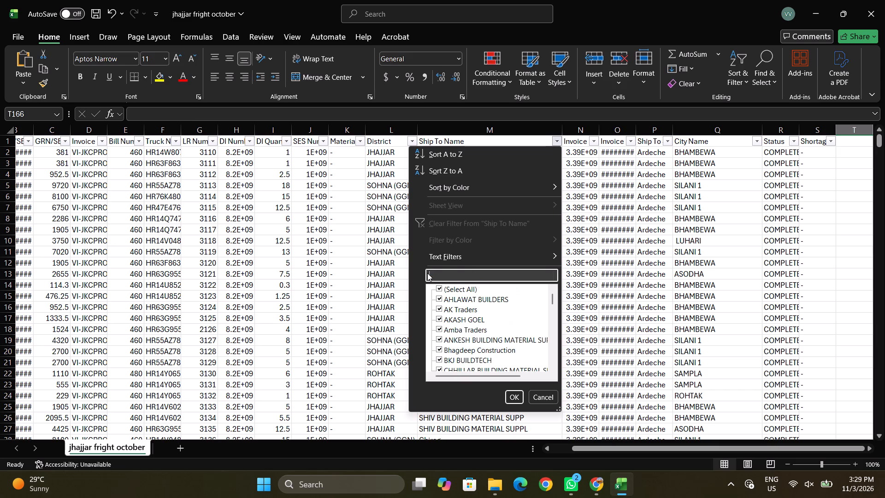
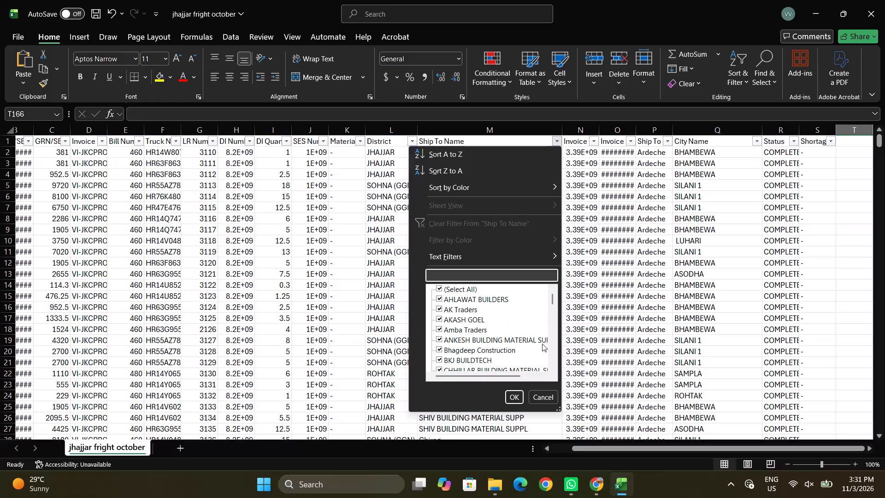
Apply the Ship To Name filter with all names selected.
{"action": "scroll", "coordinate": [463, 294], "scroll_direction": "up", "scroll_amount": 7}
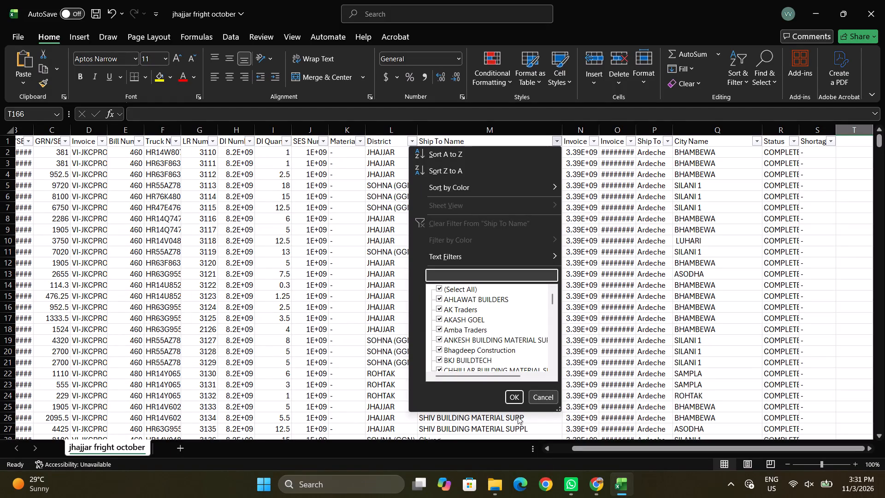
{"action": "left_click", "coordinate": [506, 395]}
{"action": "scroll", "coordinate": [327, 345], "scroll_direction": "up", "scroll_amount": 9}
{"action": "scroll", "coordinate": [151, 158], "scroll_direction": "up", "scroll_amount": 5}
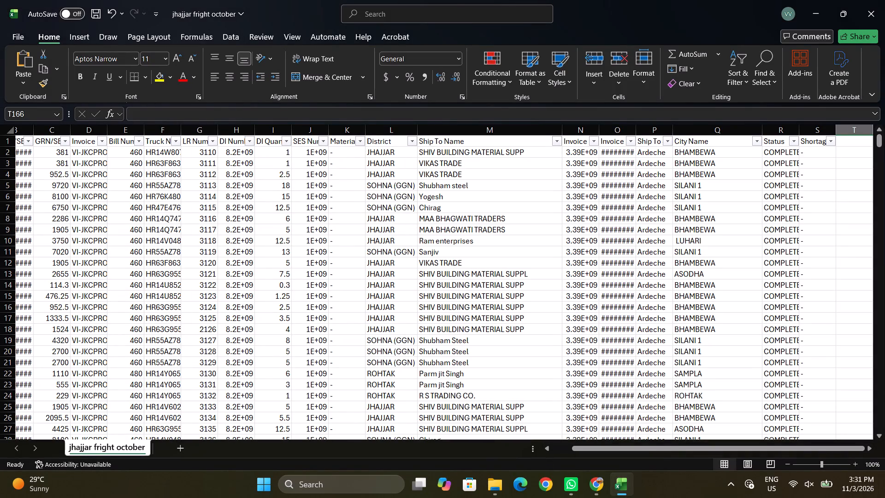
{"action": "left_click", "coordinate": [176, 139]}
{"action": "left_click", "coordinate": [70, 278]}
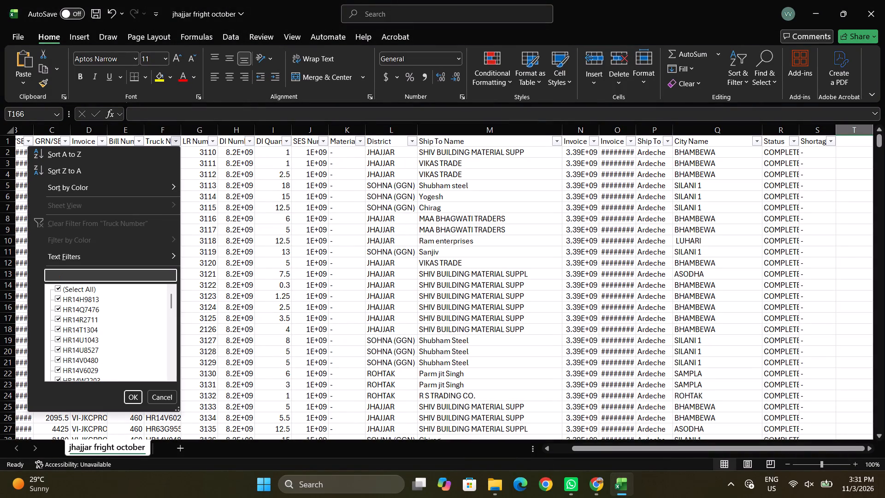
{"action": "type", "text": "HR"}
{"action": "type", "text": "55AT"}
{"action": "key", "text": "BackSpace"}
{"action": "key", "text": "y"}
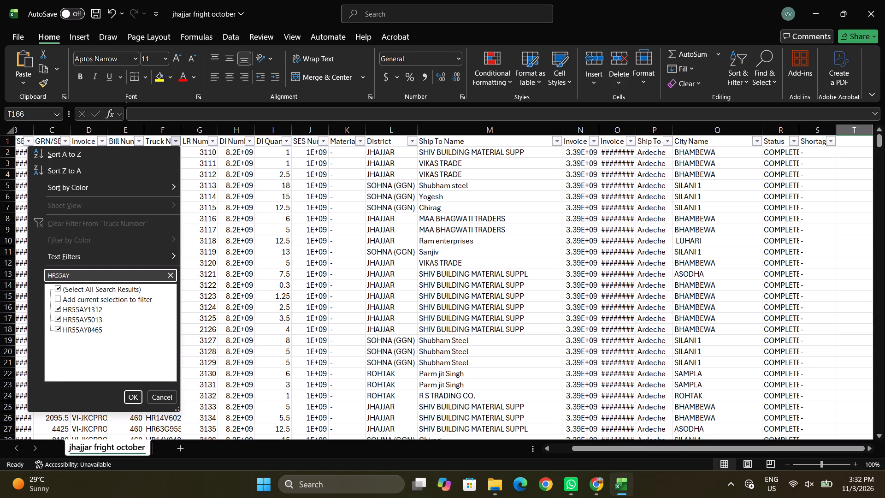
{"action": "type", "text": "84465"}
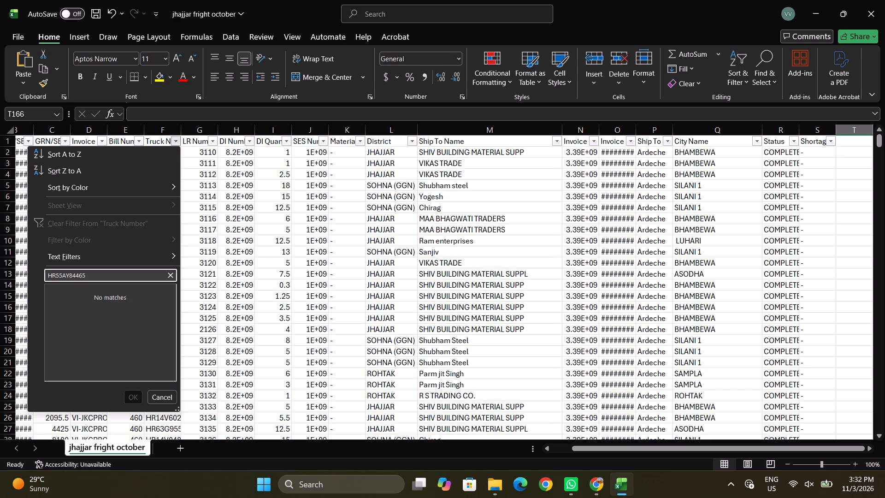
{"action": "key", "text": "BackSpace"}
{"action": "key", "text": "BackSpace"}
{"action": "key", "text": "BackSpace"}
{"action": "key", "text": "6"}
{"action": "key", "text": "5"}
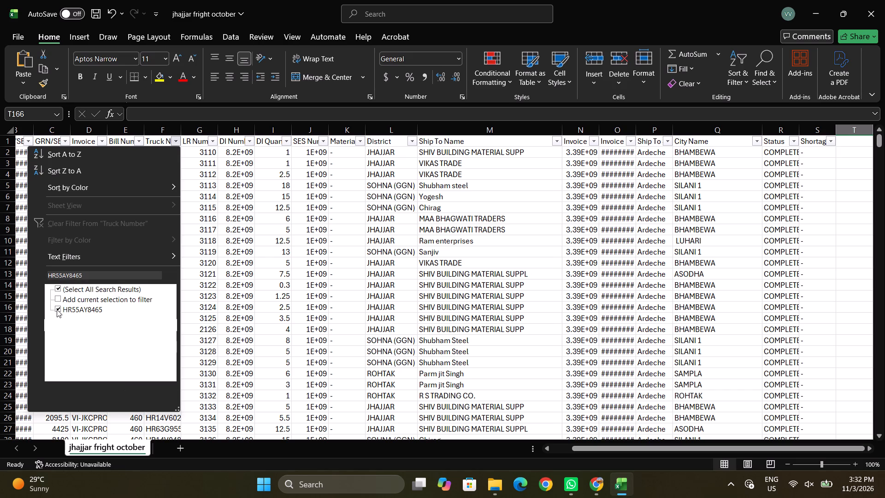
{"action": "left_click", "coordinate": [135, 397]}
{"action": "scroll", "coordinate": [254, 285], "scroll_direction": "up", "scroll_amount": 6}
{"action": "left_click", "coordinate": [175, 139]}
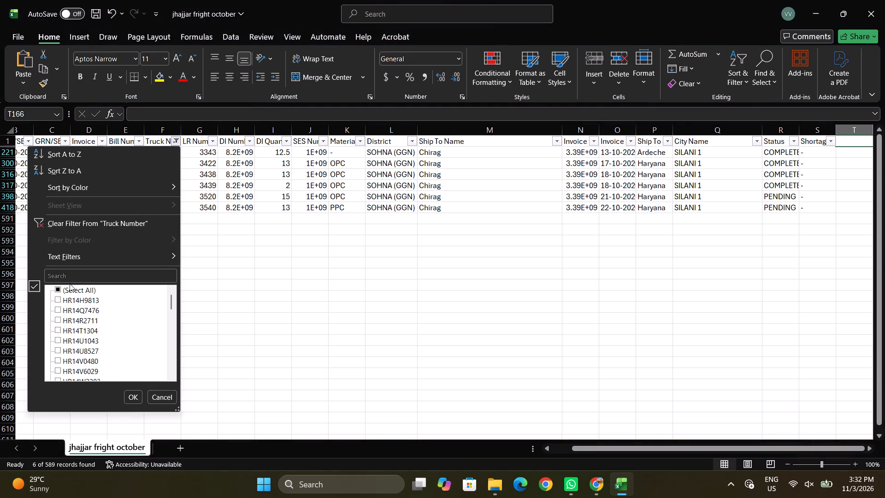
{"action": "left_click", "coordinate": [70, 279]}
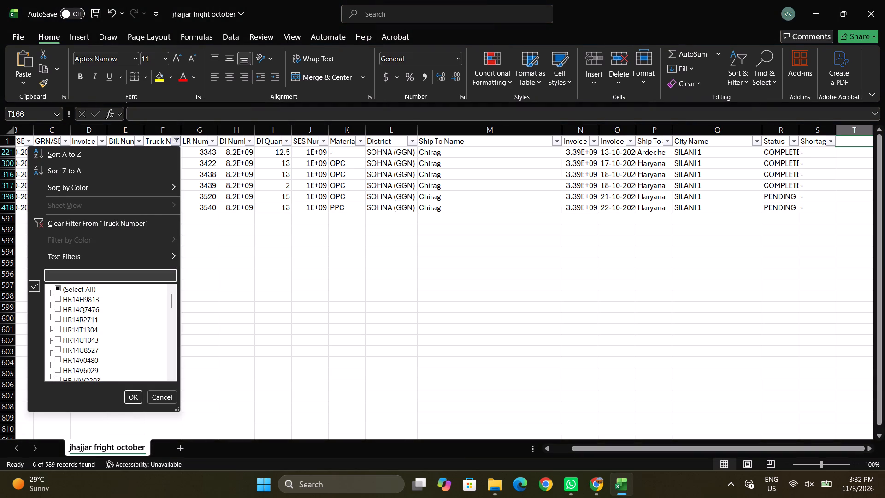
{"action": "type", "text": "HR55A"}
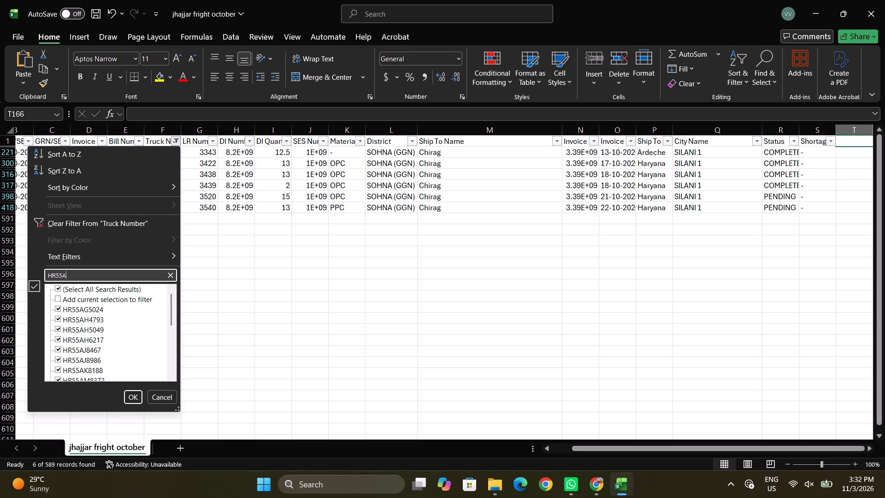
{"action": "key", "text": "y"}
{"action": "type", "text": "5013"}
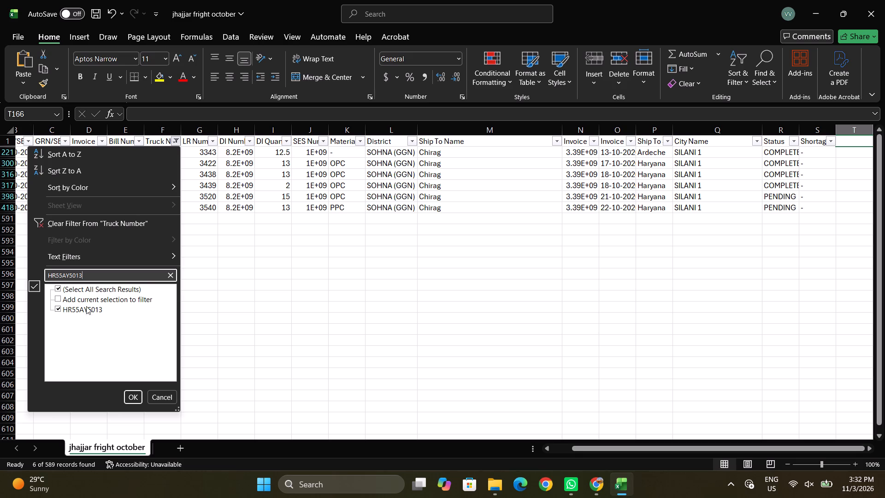
{"action": "left_click", "coordinate": [77, 298]}
{"action": "left_click", "coordinate": [134, 398]}
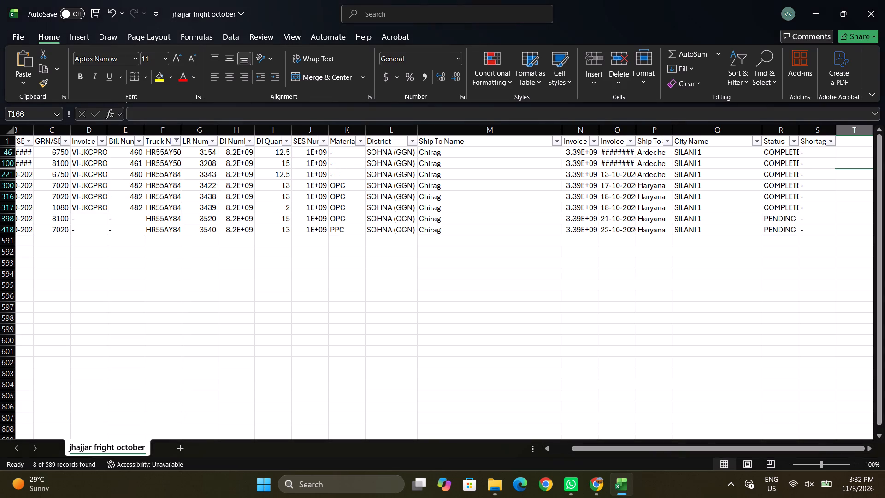
{"action": "scroll", "coordinate": [272, 329], "scroll_direction": "up", "scroll_amount": 7}
Autofit the Truck Number, SES Number, DI Number and GRN/SES Date columns to their contents.
{"action": "double_click", "coordinate": [180, 130]}
{"action": "left_click", "coordinate": [309, 287]}
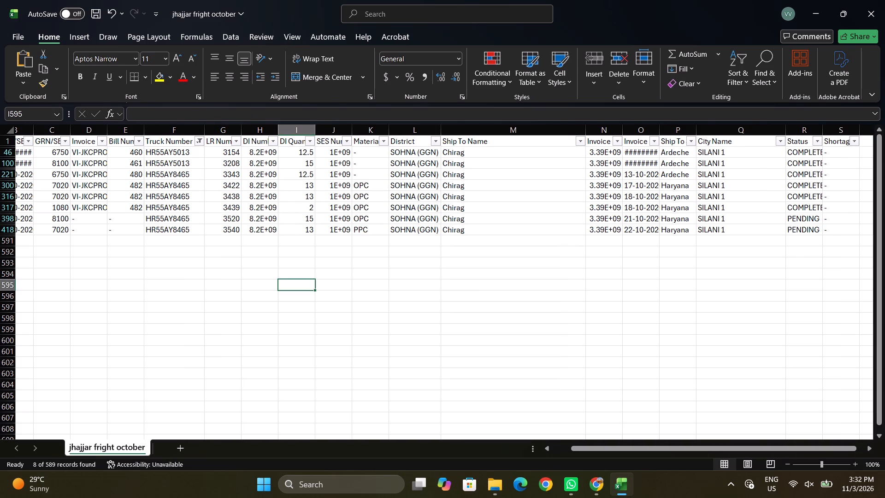
{"action": "double_click", "coordinate": [348, 129]}
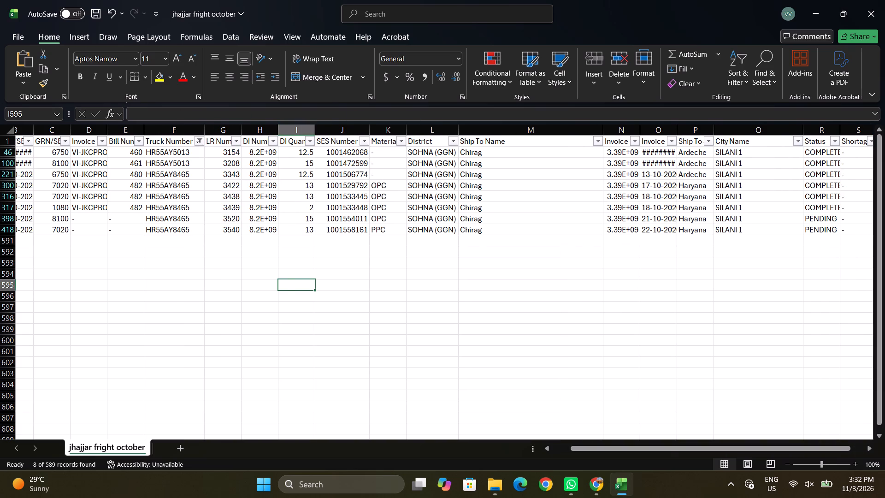
{"action": "double_click", "coordinate": [276, 131]}
{"action": "left_click_drag", "start_coordinate": [602, 450], "coordinate": [540, 455]}
{"action": "double_click", "coordinate": [88, 129]}
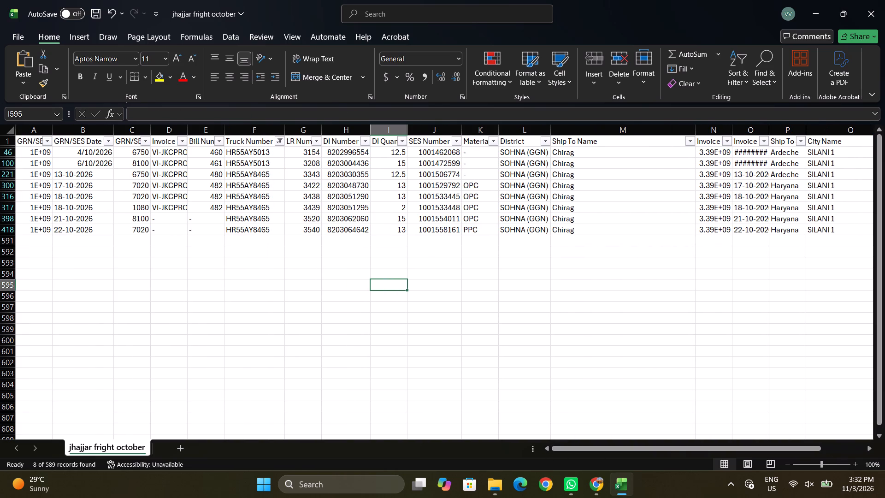
{"action": "left_click", "coordinate": [139, 295]}
Go through the GRN/SES dates of the filtered dispatches of both trucks one by one.
{"action": "left_click", "coordinate": [85, 152]}
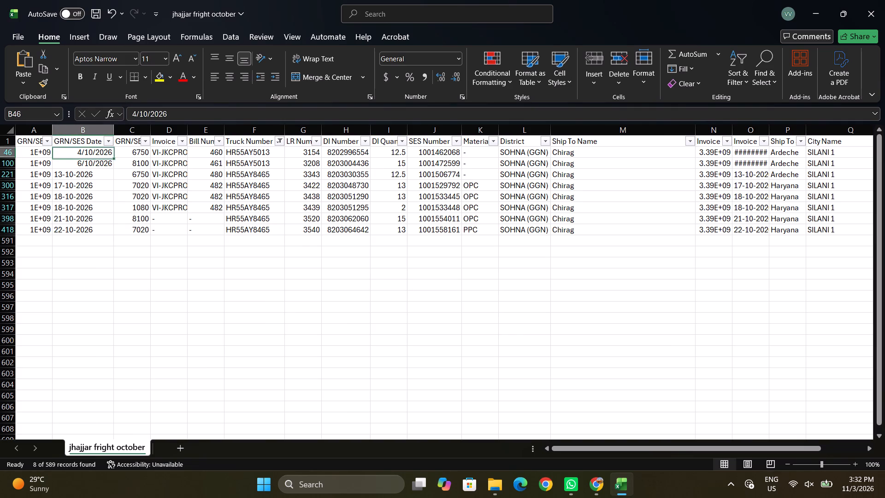
{"action": "left_click", "coordinate": [90, 165]}
{"action": "left_click", "coordinate": [93, 174]}
{"action": "left_click", "coordinate": [95, 186]}
{"action": "left_click", "coordinate": [99, 196]}
{"action": "left_click", "coordinate": [104, 207]}
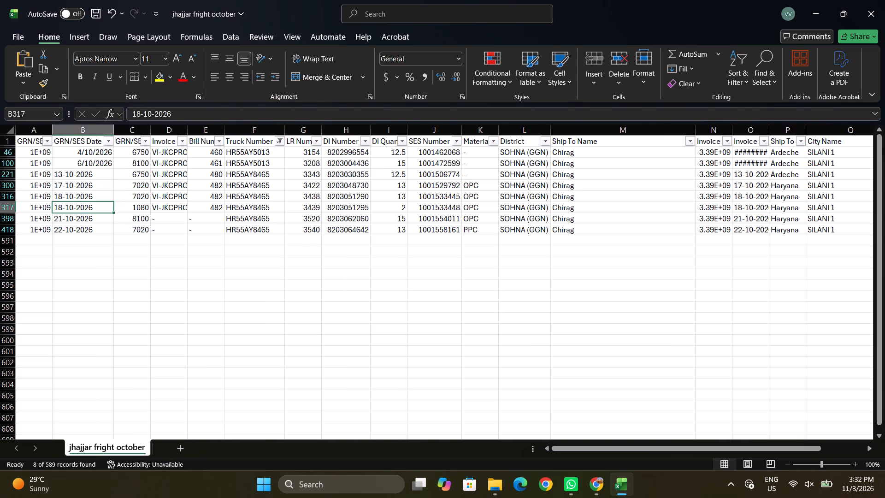
{"action": "left_click", "coordinate": [103, 220]}
{"action": "left_click", "coordinate": [100, 230]}
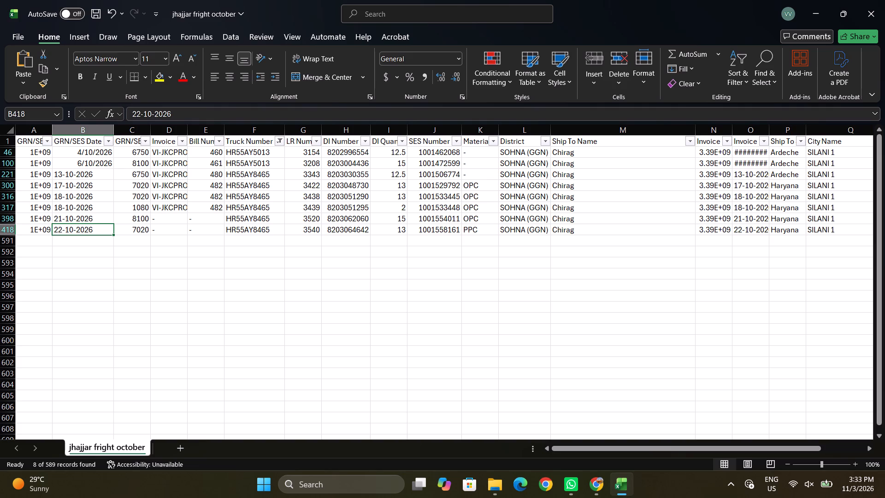
Autofit the Invoice Date column to its contents.
{"action": "double_click", "coordinate": [770, 130]}
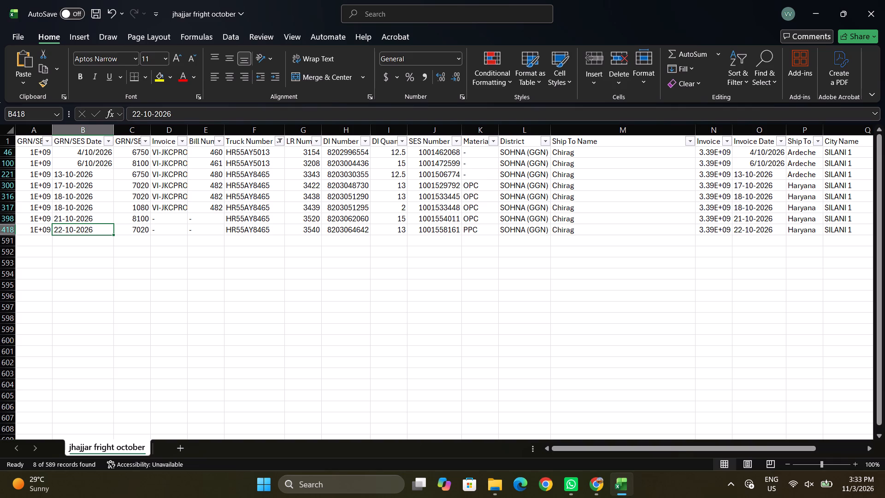
Select the DI Quantity values of all filtered dispatches to check their sum.
{"action": "left_click_drag", "start_coordinate": [395, 152], "coordinate": [388, 209]}
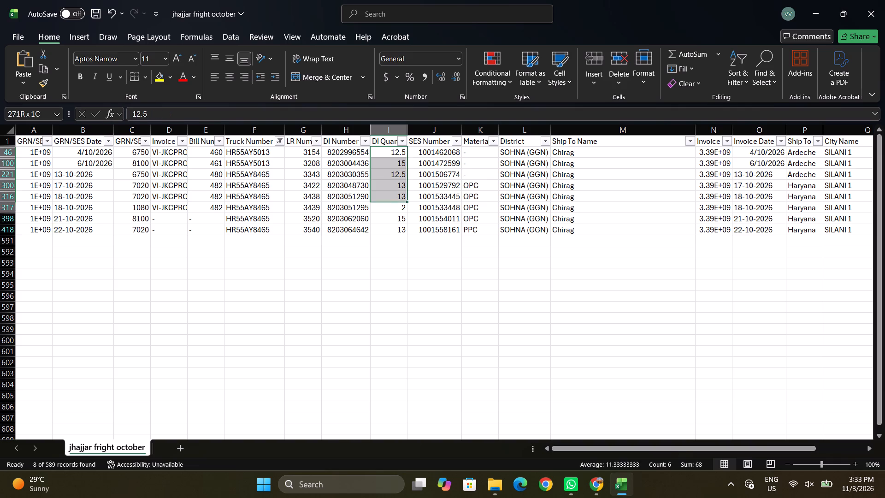
{"action": "left_click_drag", "start_coordinate": [388, 209], "coordinate": [388, 231]}
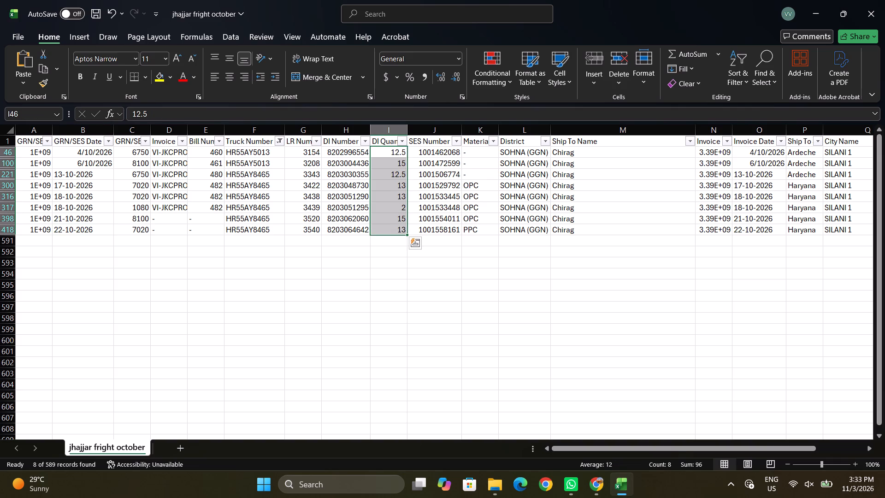
{"action": "key", "text": "alt+Tab"}
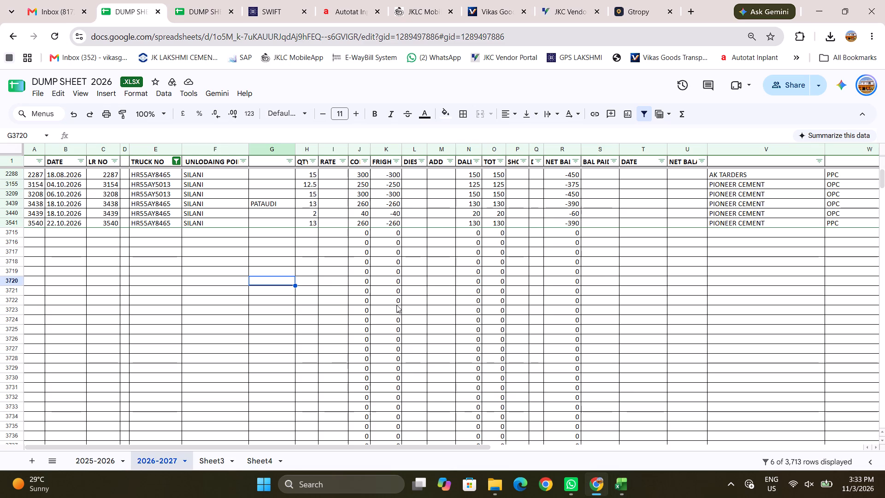
{"action": "scroll", "coordinate": [159, 253], "scroll_direction": "up", "scroll_amount": 8}
{"action": "scroll", "coordinate": [160, 254], "scroll_direction": "down", "scroll_amount": 6}
{"action": "scroll", "coordinate": [160, 254], "scroll_direction": "up", "scroll_amount": 6}
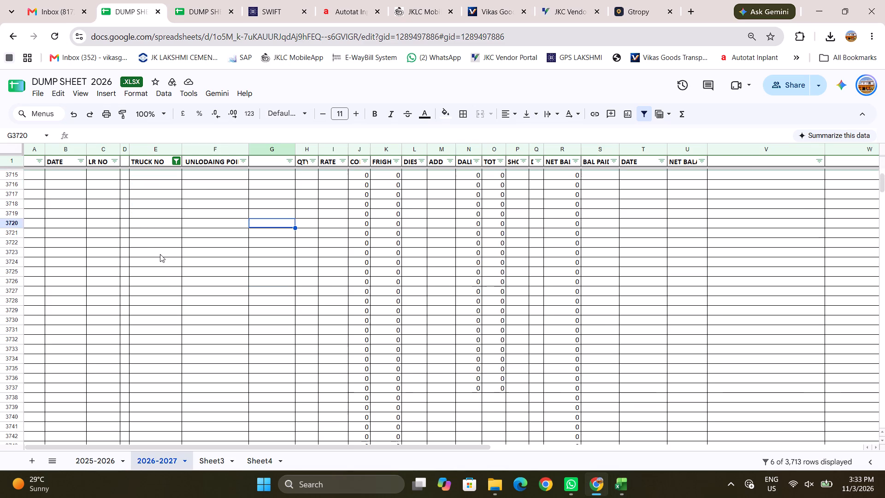
{"action": "scroll", "coordinate": [160, 254], "scroll_direction": "up", "scroll_amount": 19}
{"action": "left_click_drag", "start_coordinate": [310, 184], "coordinate": [310, 197]}
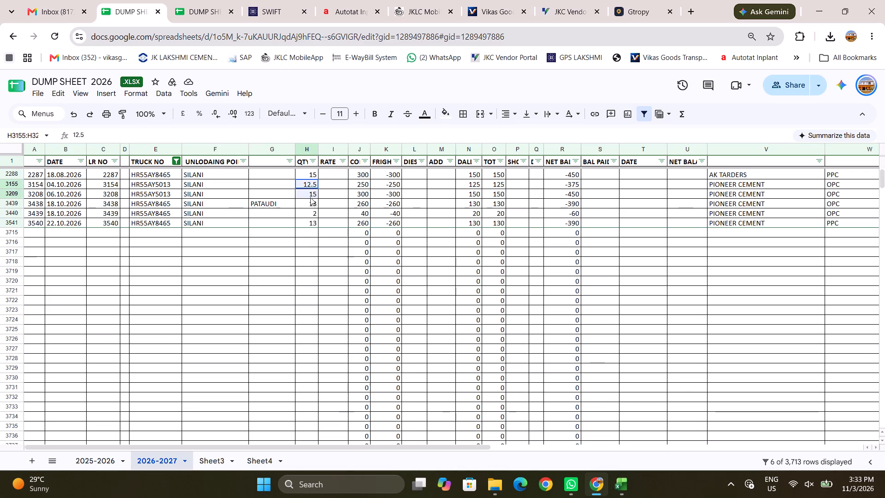
{"action": "left_click_drag", "start_coordinate": [310, 197], "coordinate": [309, 227]}
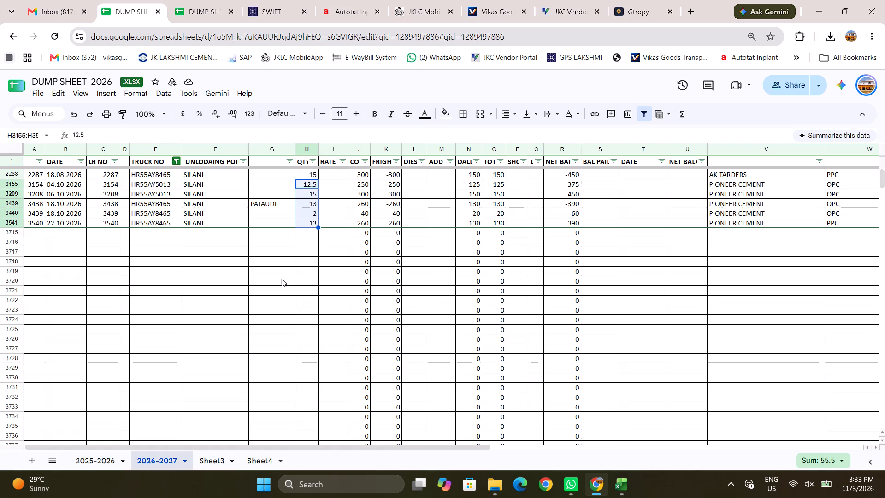
{"action": "left_click", "coordinate": [282, 279]}
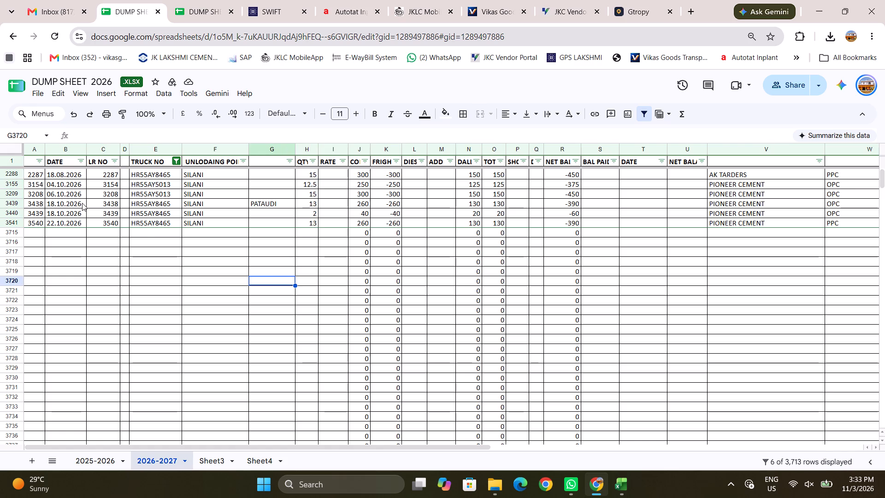
Switch back to the jhajjar fright october workbook in Excel.
{"action": "key", "text": "alt+Tab"}
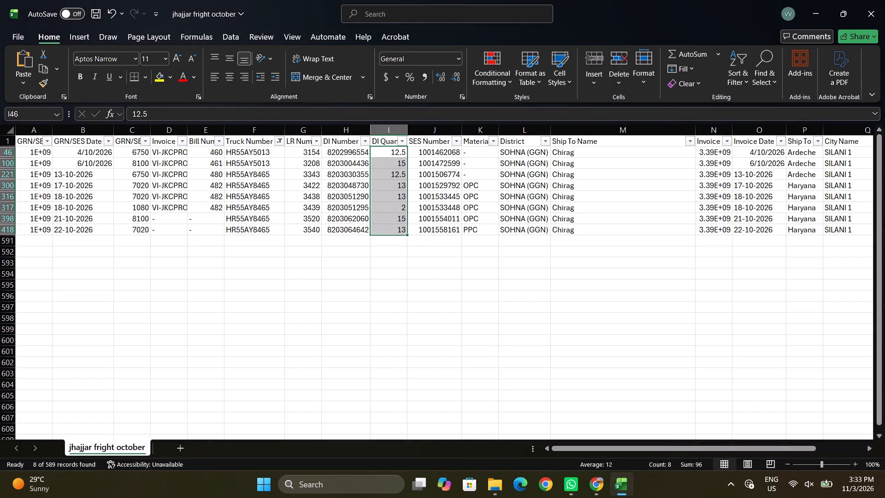
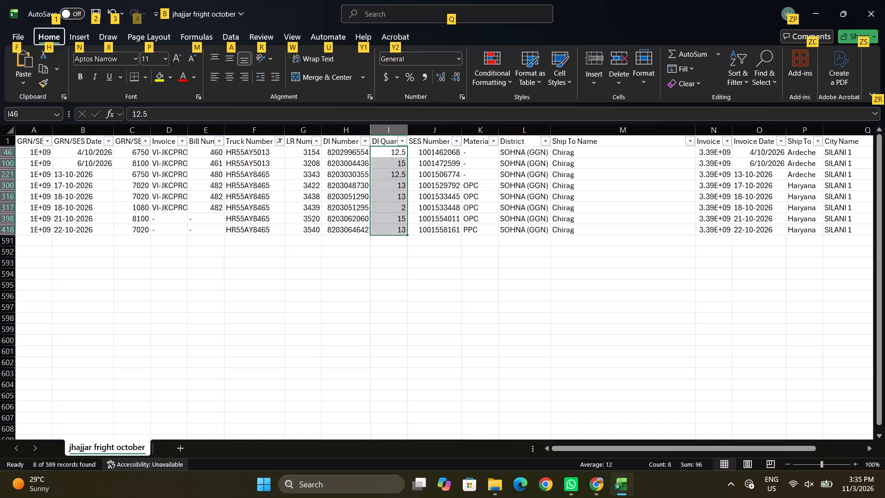
Select the DI Quantity values of all filtered dispatches again to recheck their sum.
{"action": "left_click", "coordinate": [324, 315]}
{"action": "left_click", "coordinate": [394, 244]}
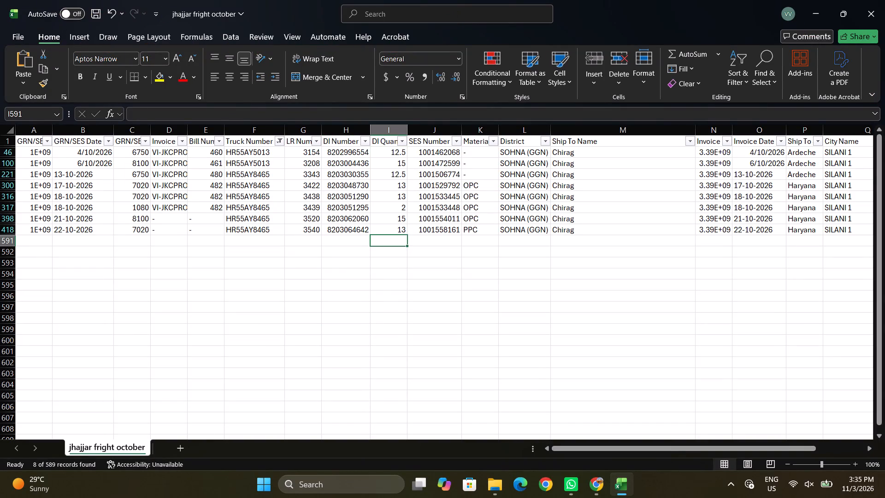
{"action": "left_click_drag", "start_coordinate": [396, 156], "coordinate": [395, 217]}
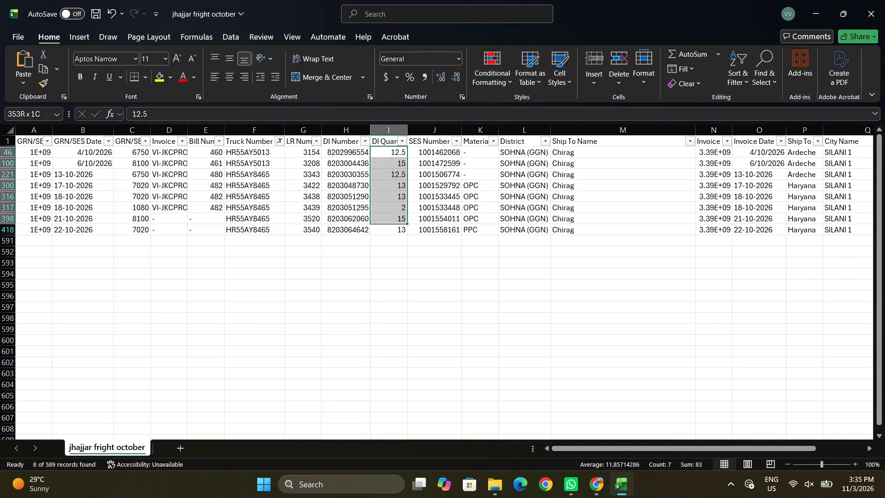
{"action": "left_click_drag", "start_coordinate": [395, 217], "coordinate": [401, 225]}
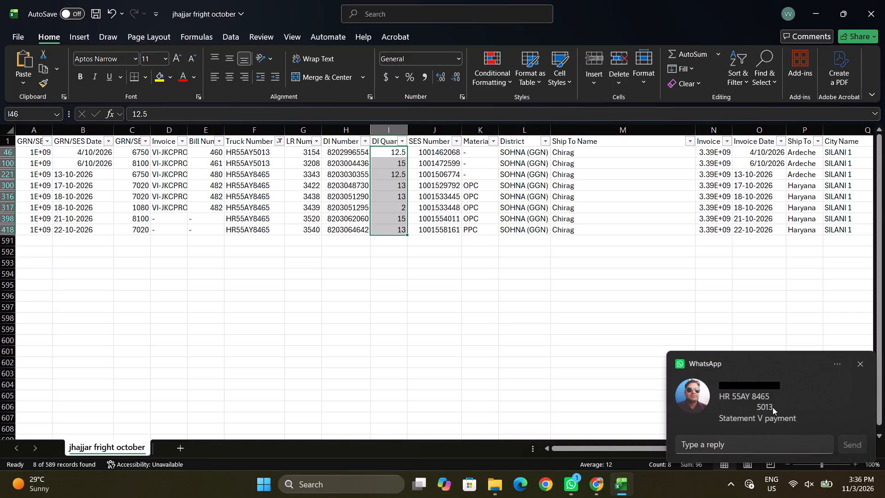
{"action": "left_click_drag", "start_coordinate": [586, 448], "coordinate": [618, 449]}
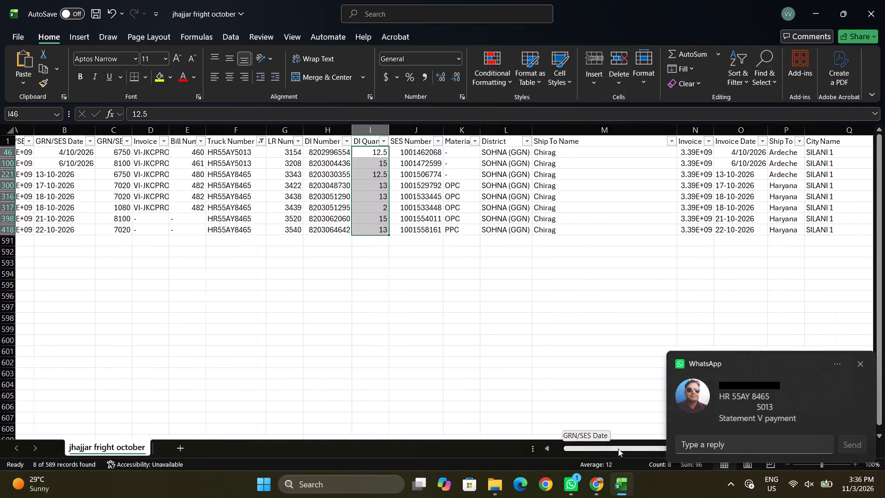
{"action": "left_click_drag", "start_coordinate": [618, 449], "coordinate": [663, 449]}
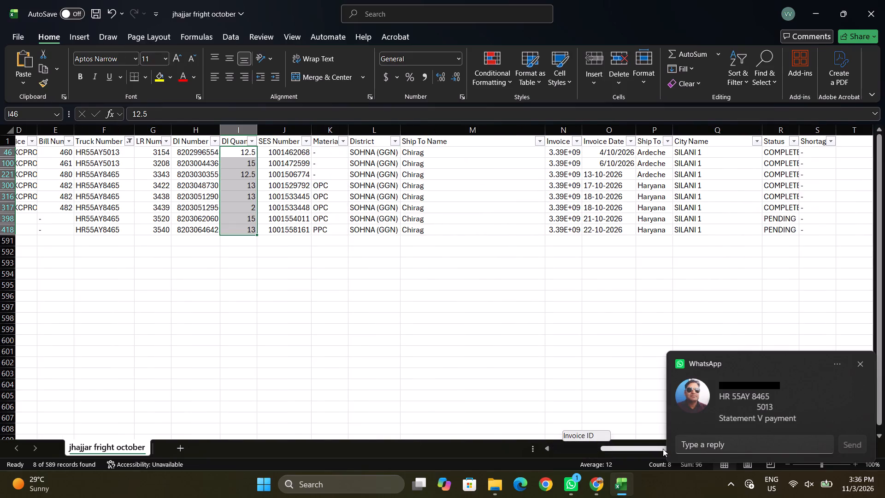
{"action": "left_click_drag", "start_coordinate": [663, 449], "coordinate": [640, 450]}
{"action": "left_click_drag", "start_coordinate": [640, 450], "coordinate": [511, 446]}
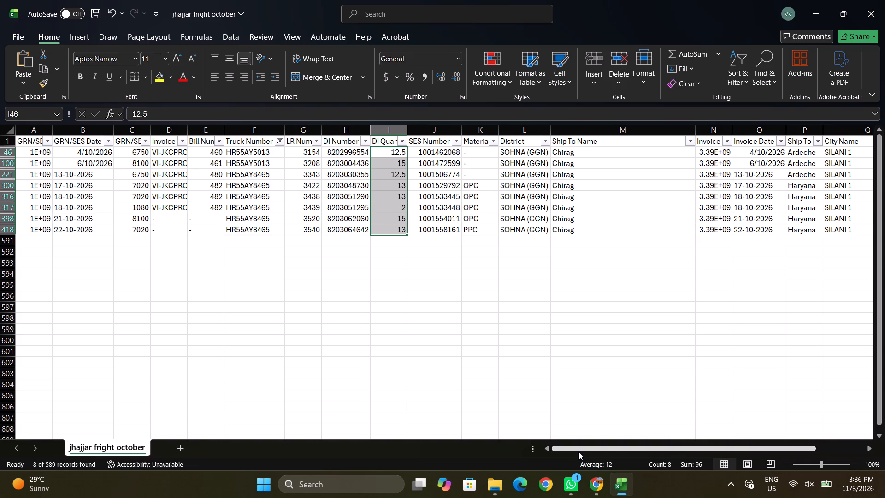
Select the GRN/SES values in column C for all filtered dispatches to check their sum.
{"action": "scroll", "coordinate": [318, 285], "scroll_direction": "down", "scroll_amount": 3}
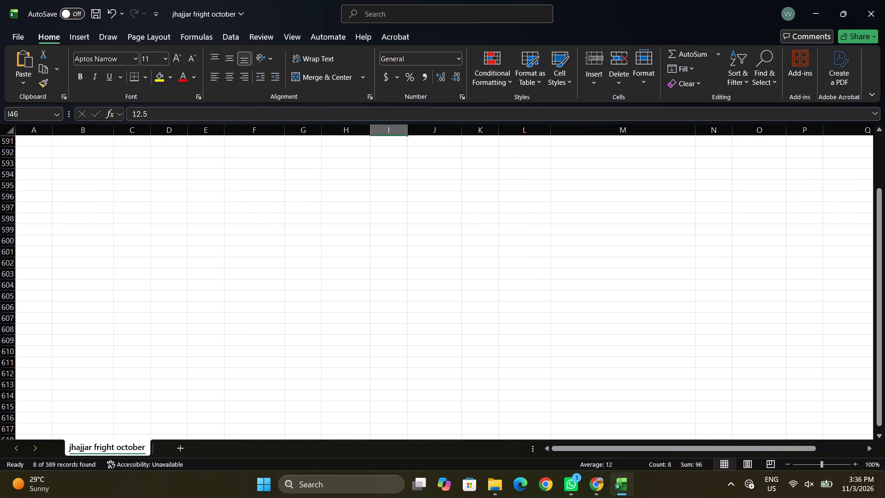
{"action": "scroll", "coordinate": [318, 285], "scroll_direction": "down", "scroll_amount": 4}
{"action": "scroll", "coordinate": [318, 285], "scroll_direction": "up", "scroll_amount": 8}
{"action": "left_click_drag", "start_coordinate": [141, 152], "coordinate": [128, 234]}
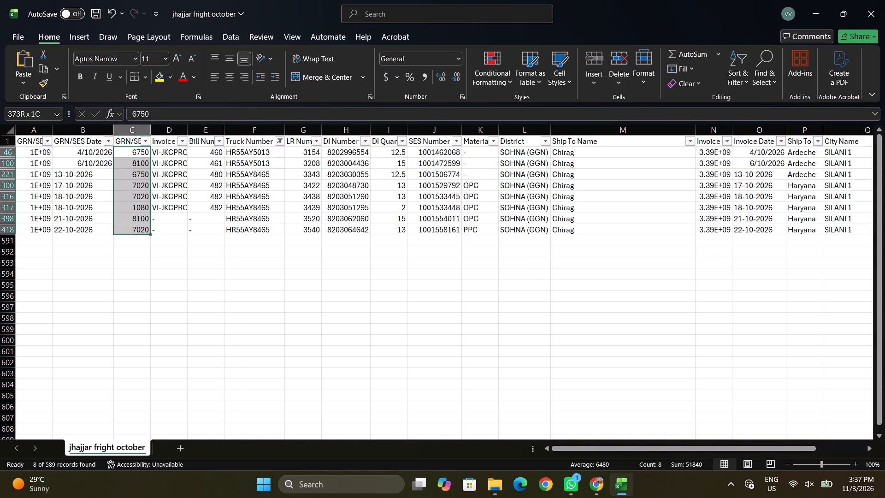
{"action": "left_click_drag", "start_coordinate": [128, 234], "coordinate": [128, 236]}
{"action": "left_click", "coordinate": [210, 277]}
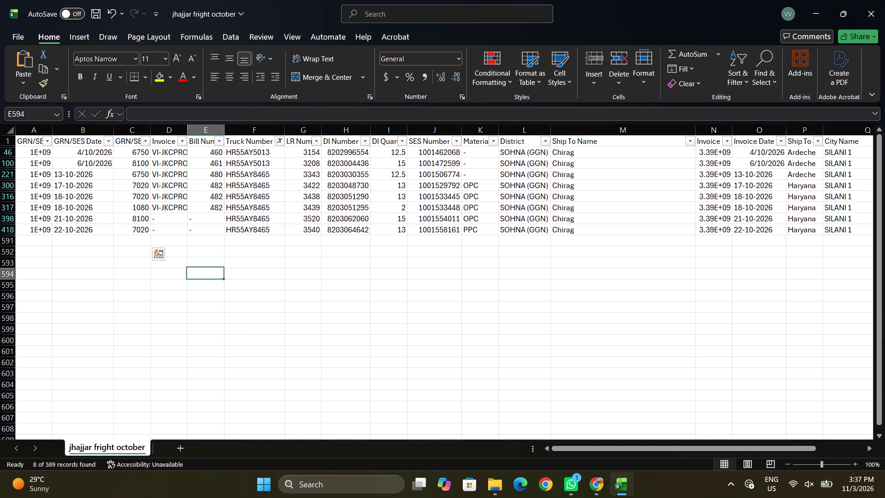
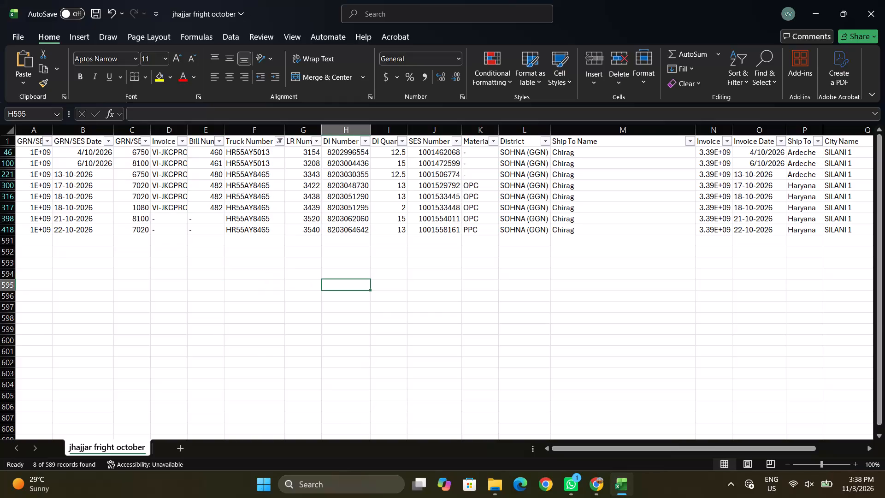
{"action": "left_click", "coordinate": [211, 338]}
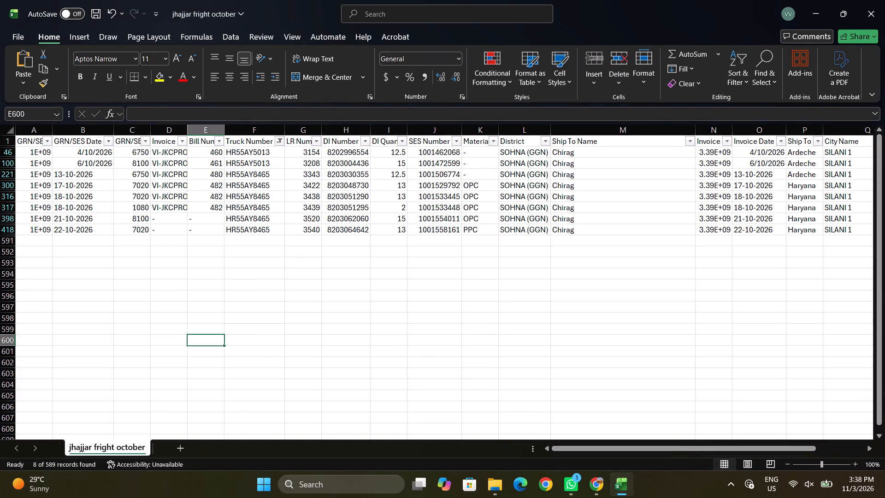
{"action": "key", "text": "alt+Tab"}
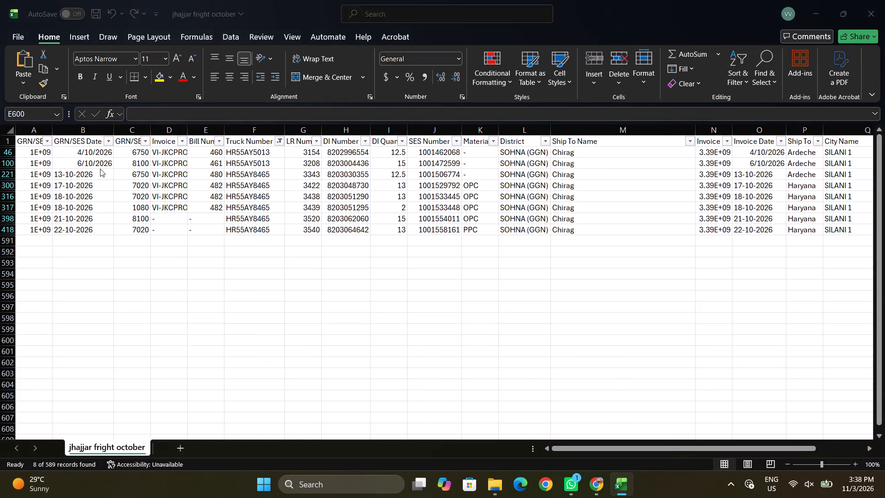
{"action": "scroll", "coordinate": [103, 241], "scroll_direction": "up", "scroll_amount": 10}
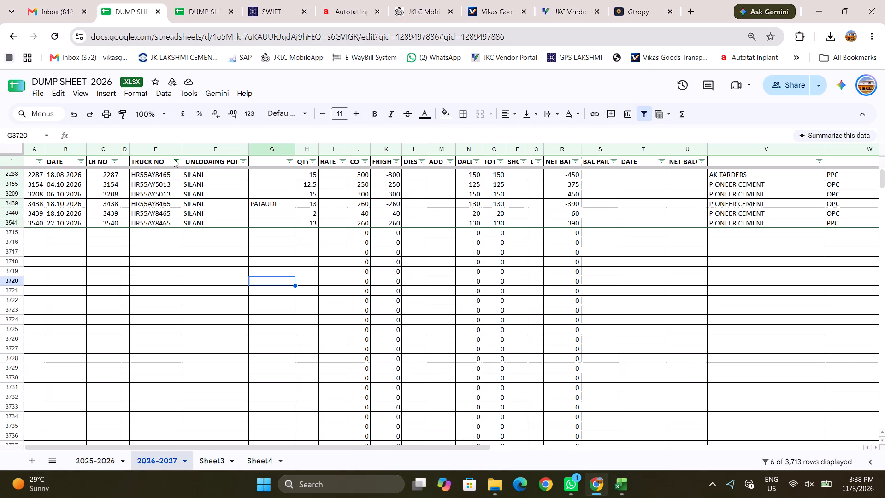
{"action": "key", "text": "alt+Tab"}
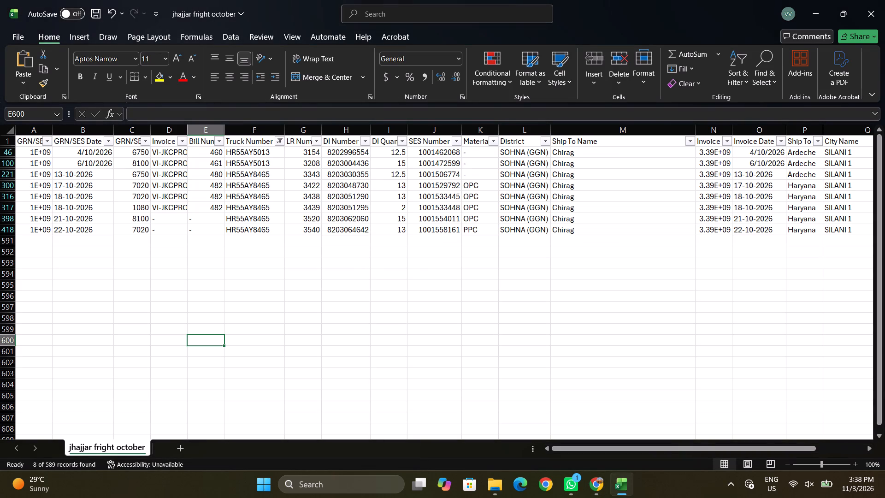
{"action": "key", "text": "alt+Tab"}
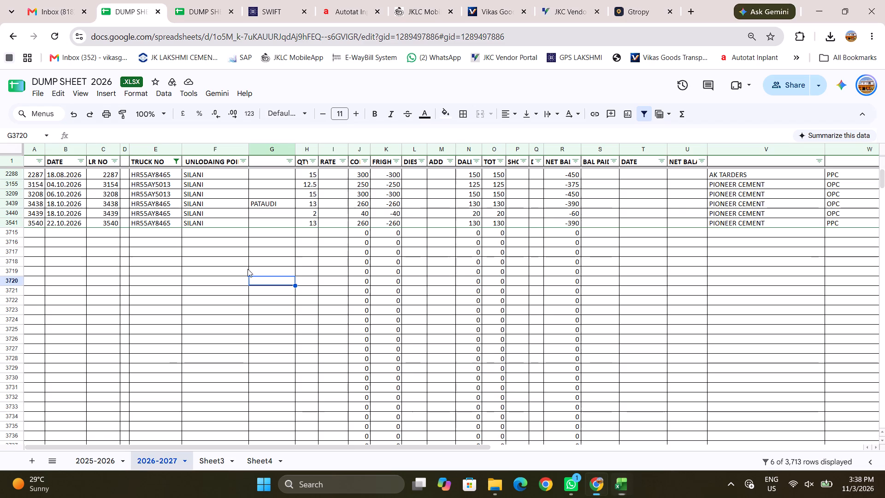
{"action": "left_click", "coordinate": [161, 184]}
{"action": "left_click", "coordinate": [162, 192]}
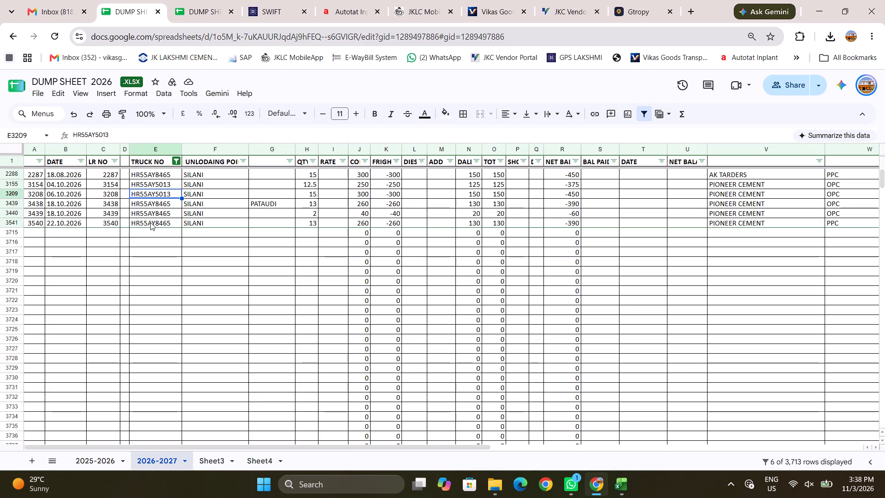
{"action": "left_click", "coordinate": [146, 204]}
{"action": "left_click", "coordinate": [147, 212]}
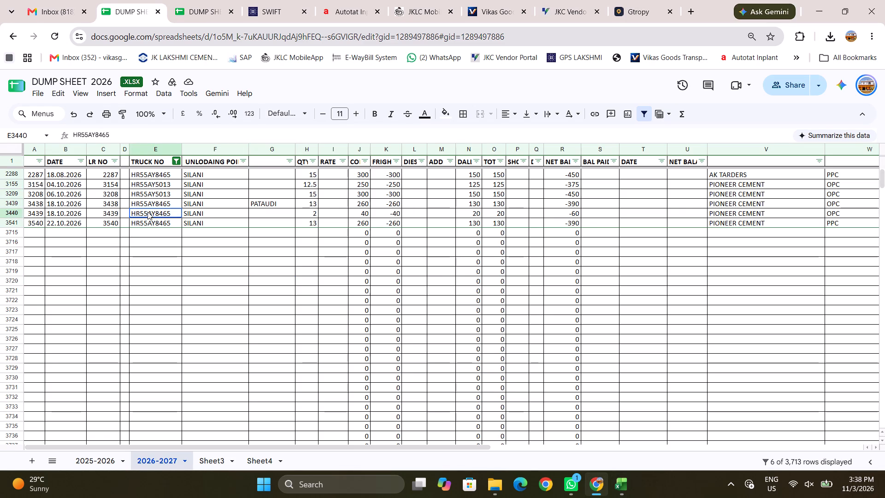
{"action": "left_click", "coordinate": [148, 221]}
{"action": "key", "text": "alt+Tab"}
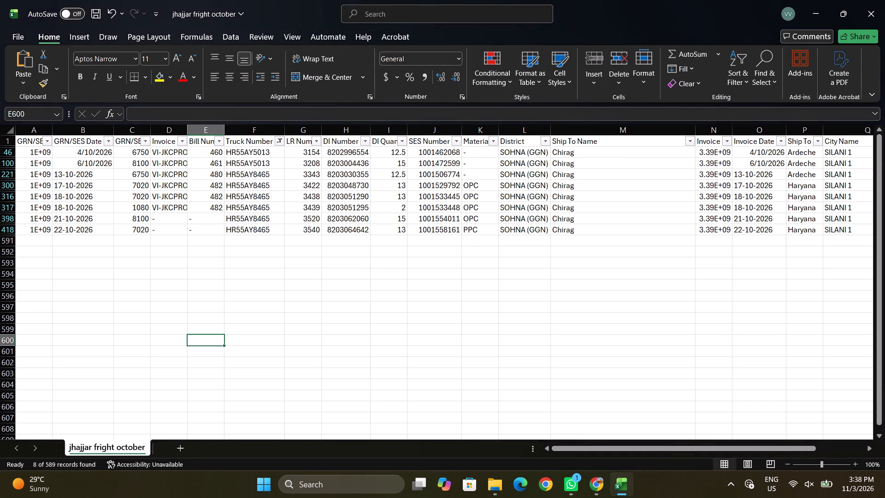
{"action": "left_click", "coordinate": [82, 194]}
{"action": "left_click", "coordinate": [82, 207]}
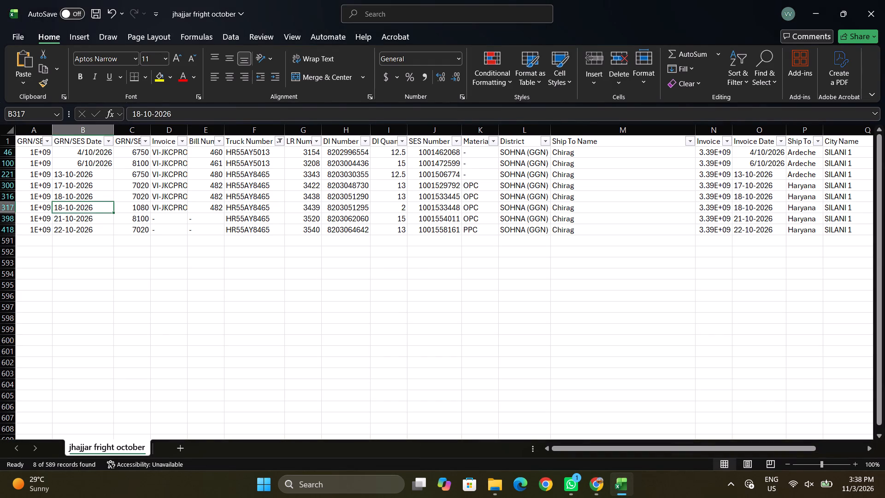
{"action": "left_click", "coordinate": [83, 231]}
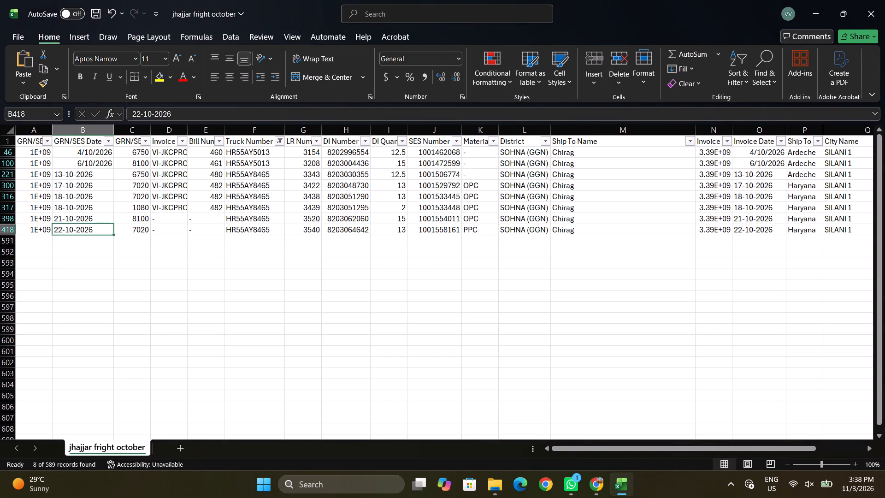
{"action": "left_click", "coordinate": [82, 217]}
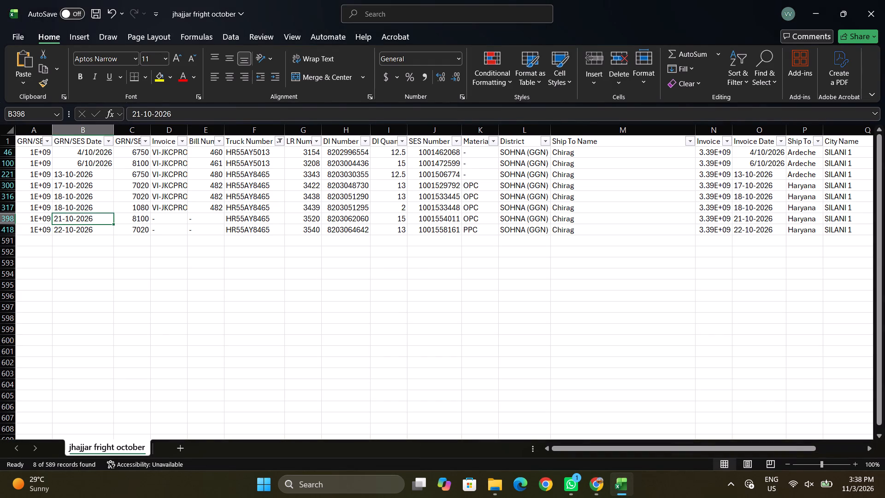
{"action": "left_click", "coordinate": [77, 175]}
{"action": "left_click", "coordinate": [76, 185]}
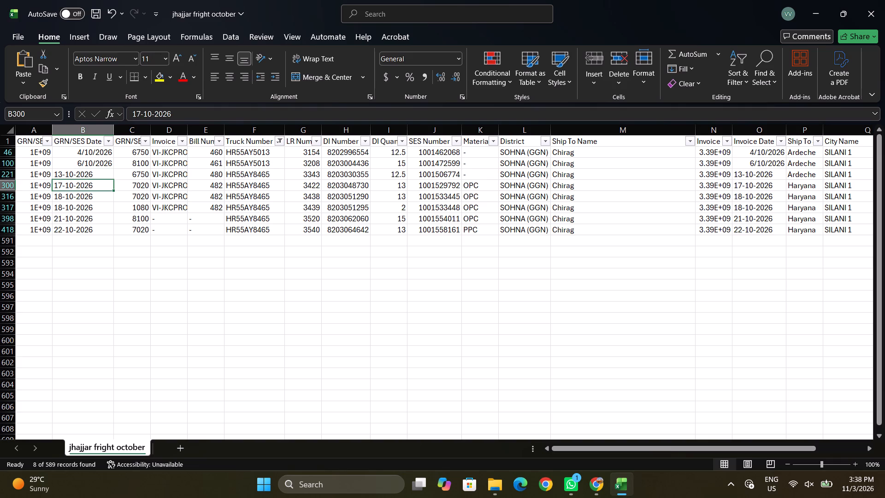